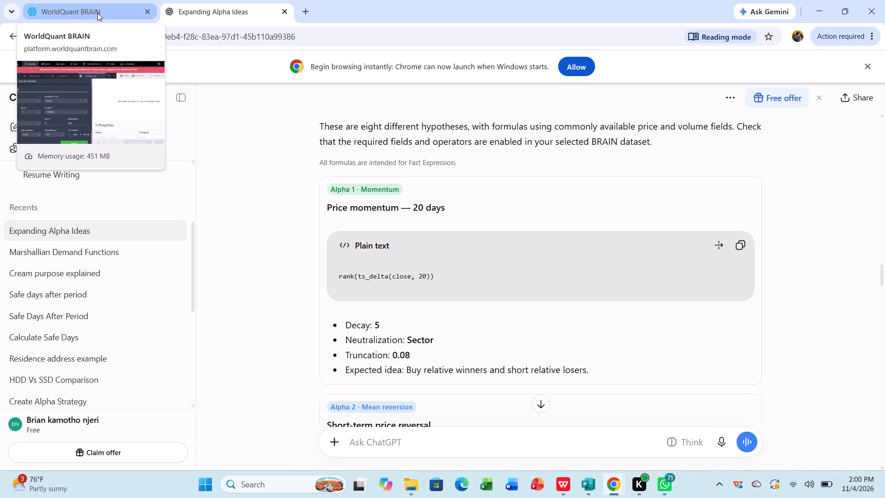
Switch to the WorldQuant BRAIN site and sign in with the prefilled account credentials.
{"action": "left_click", "coordinate": [97, 13]}
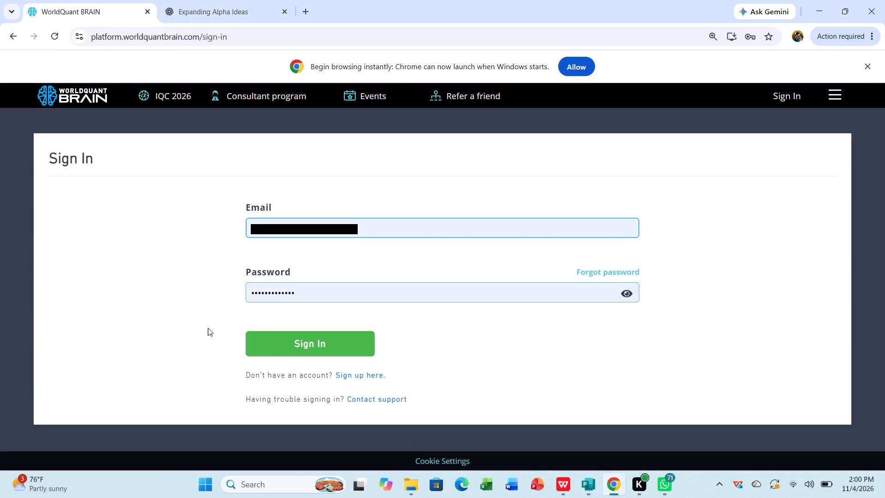
{"action": "left_click", "coordinate": [290, 344]}
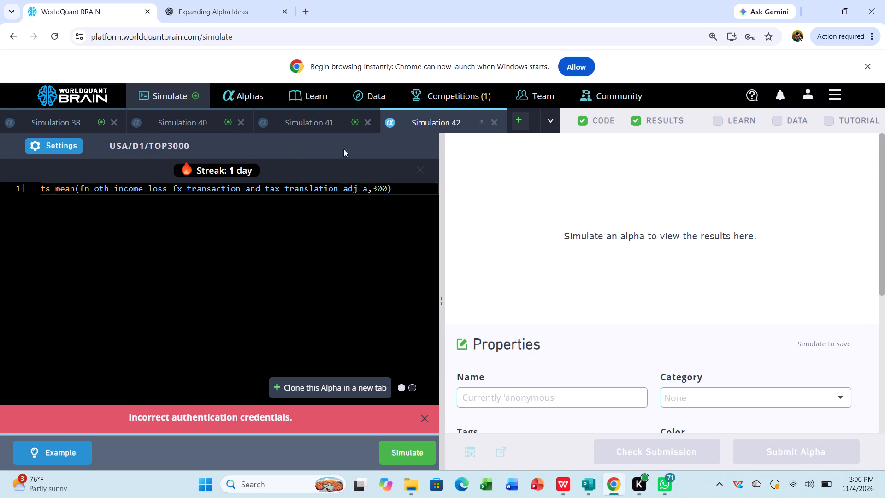
Open Simulation 41 and show its test period on the PnL chart.
{"action": "left_click", "coordinate": [310, 122]}
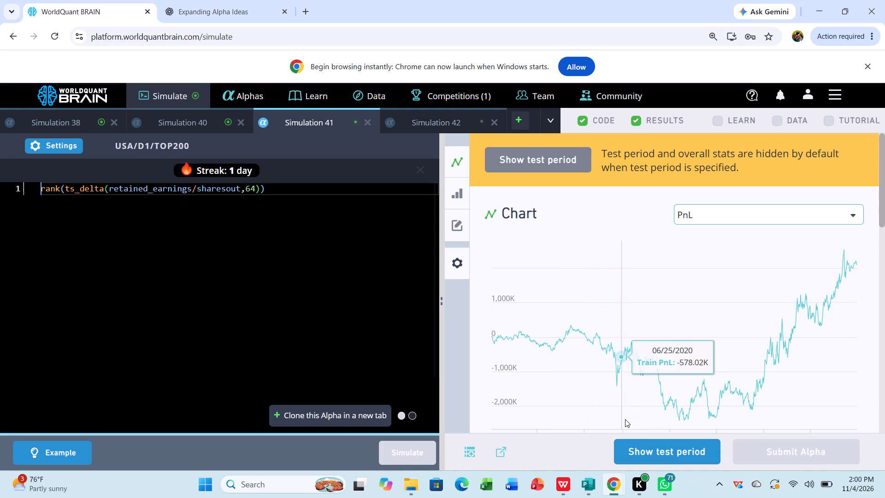
{"action": "left_click", "coordinate": [653, 451]}
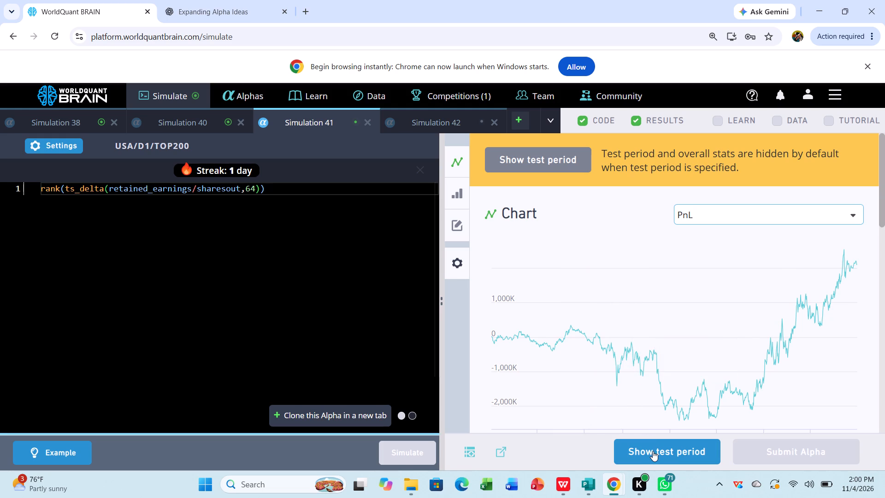
Replace Simulation 41's expression with the copied formula rank(ts_delta(close, 20)), starting on the first line.
{"action": "left_click", "coordinate": [287, 191]}
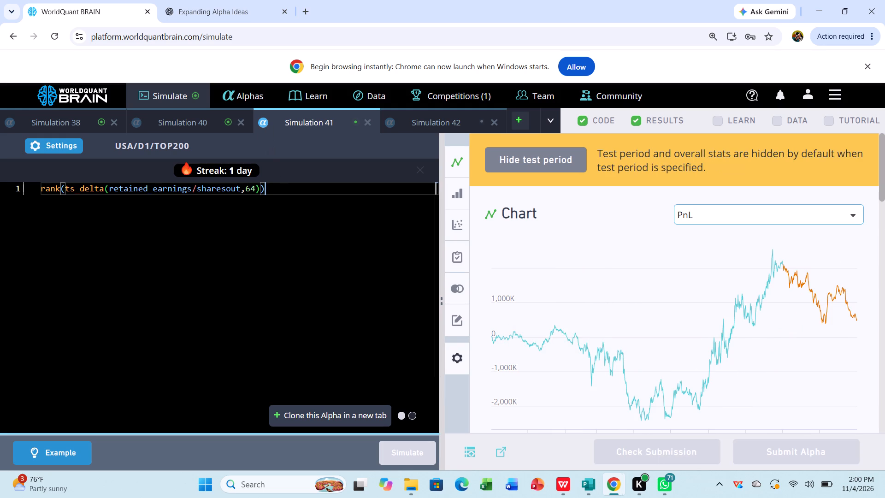
{"action": "key", "text": "BackSpace"}
{"action": "key", "text": "BackSpace"}
{"action": "key", "text": "BackSpace"}
{"action": "key", "text": "BackSpace"}
{"action": "key", "text": "BackSpace"}
{"action": "key", "text": "BackSpace"}
{"action": "key", "text": "BackSpace"}
{"action": "key", "text": "BackSpace"}
{"action": "key", "text": "BackSpace"}
{"action": "key", "text": "BackSpace"}
{"action": "key", "text": "BackSpace"}
{"action": "key", "text": "BackSpace"}
{"action": "key", "text": "BackSpace"}
{"action": "key", "text": "BackSpace"}
{"action": "key", "text": "BackSpace"}
{"action": "key", "text": "BackSpace"}
{"action": "key", "text": "BackSpace"}
{"action": "key", "text": "BackSpace"}
{"action": "key", "text": "BackSpace"}
{"action": "key", "text": "BackSpace"}
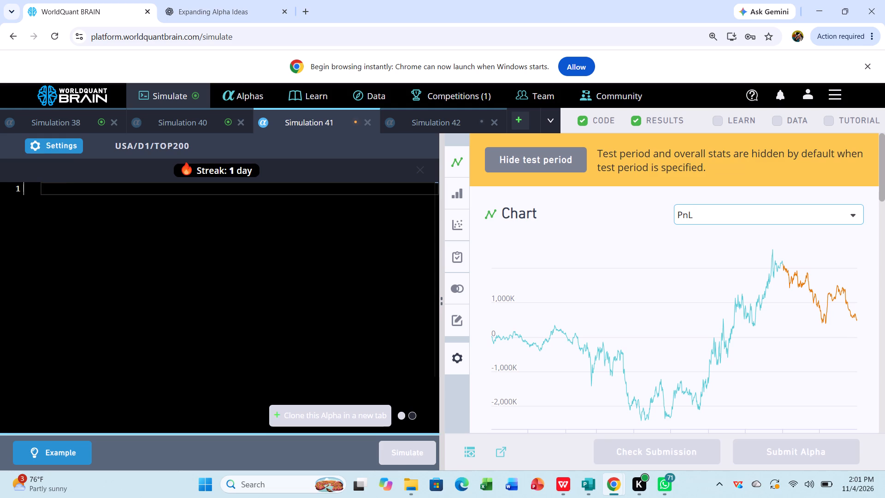
{"action": "key", "text": "ctrl+v"}
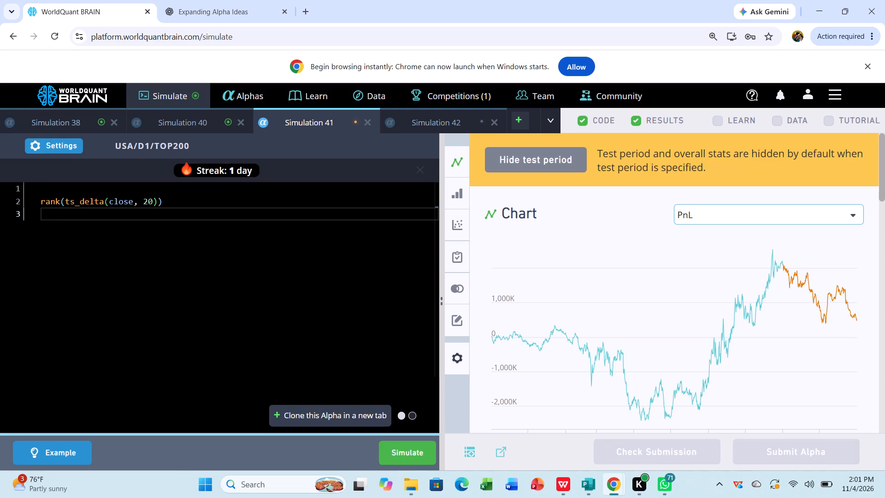
{"action": "left_click", "coordinate": [45, 202]}
{"action": "key", "text": "BackSpace"}
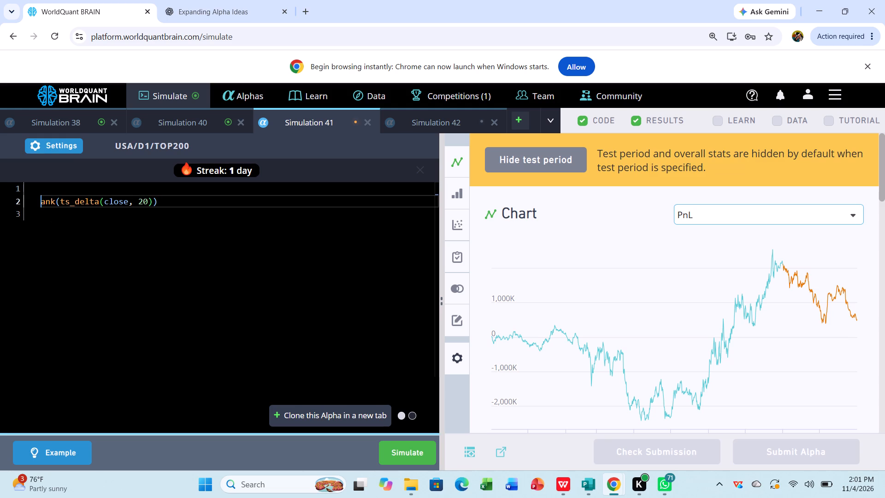
{"action": "key", "text": "BackSpace"}
{"action": "key", "text": "r"}
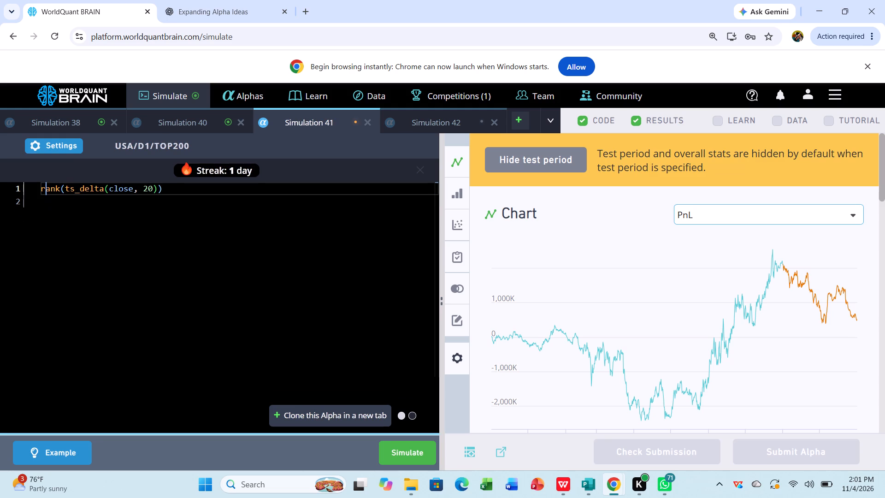
{"action": "left_click", "coordinate": [54, 144]}
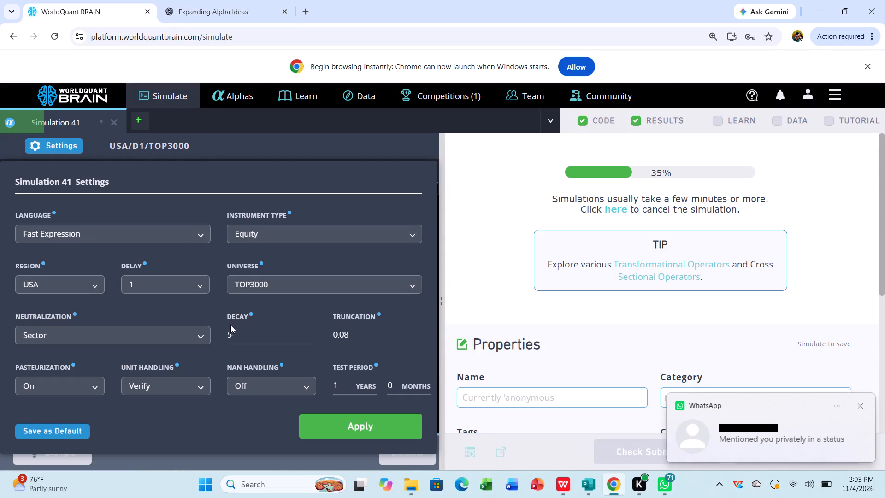
{"action": "left_click", "coordinate": [240, 332]}
{"action": "key", "text": "BackSpace"}
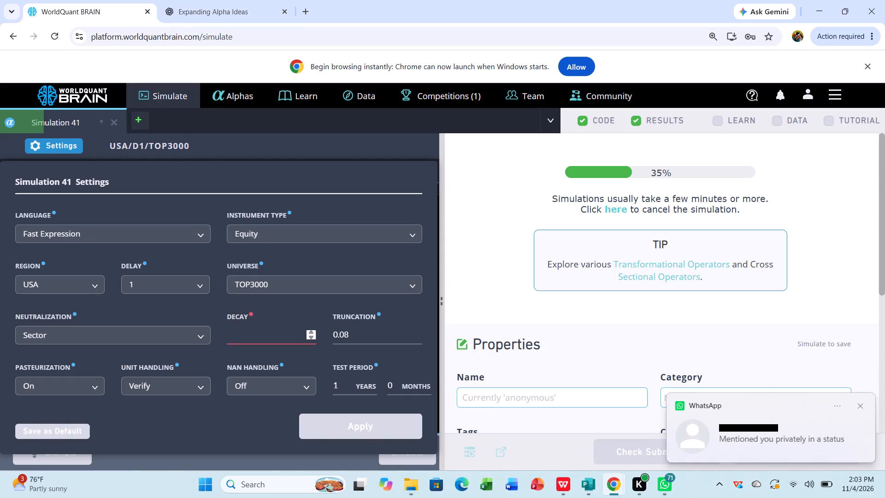
{"action": "key", "text": "3"}
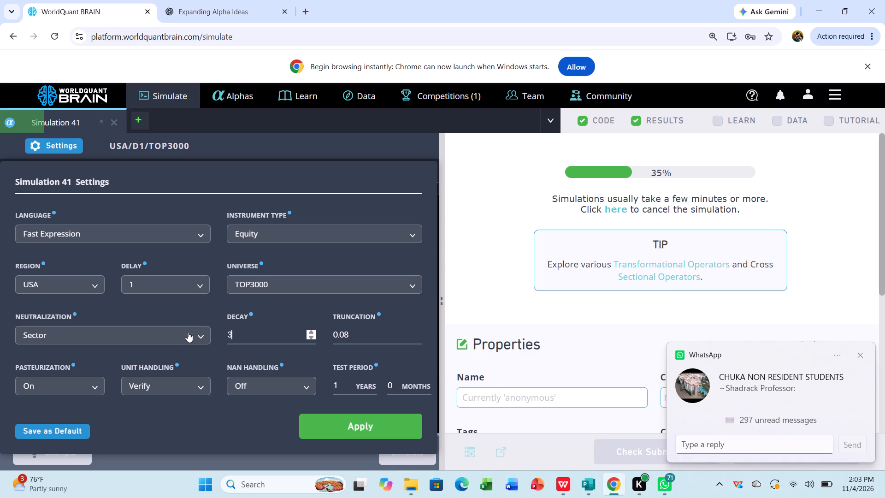
{"action": "left_click", "coordinate": [195, 332]}
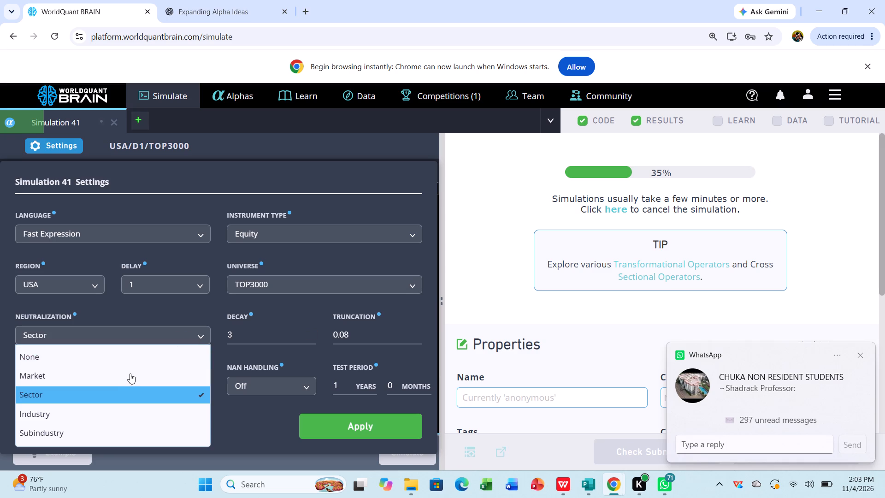
{"action": "left_click", "coordinate": [132, 372]}
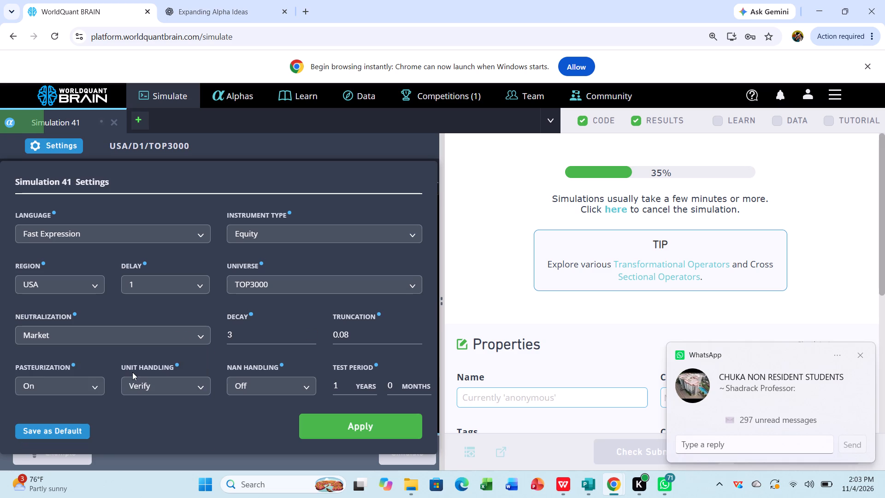
{"action": "left_click", "coordinate": [353, 332]}
{"action": "key", "text": "BackSpace"}
{"action": "key", "text": "5"}
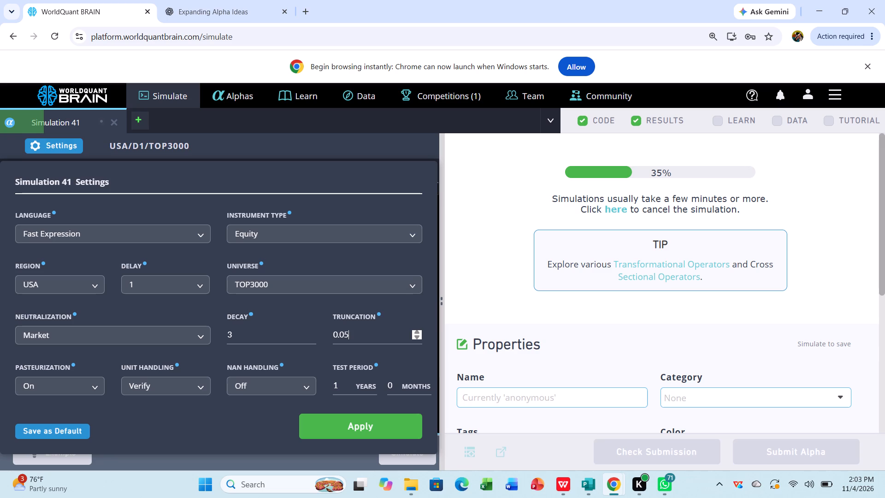
{"action": "left_click", "coordinate": [366, 418]}
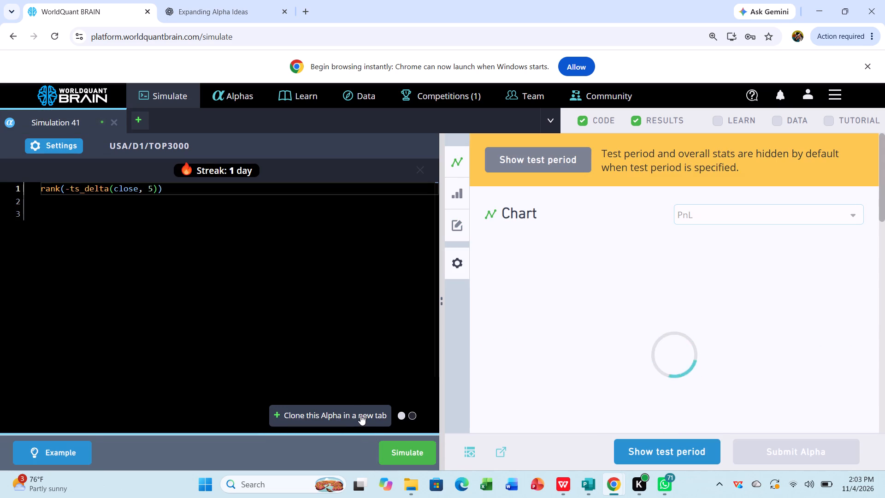
Run the simulation of the Alpha 2 mean reversion formula.
{"action": "left_click", "coordinate": [392, 444]}
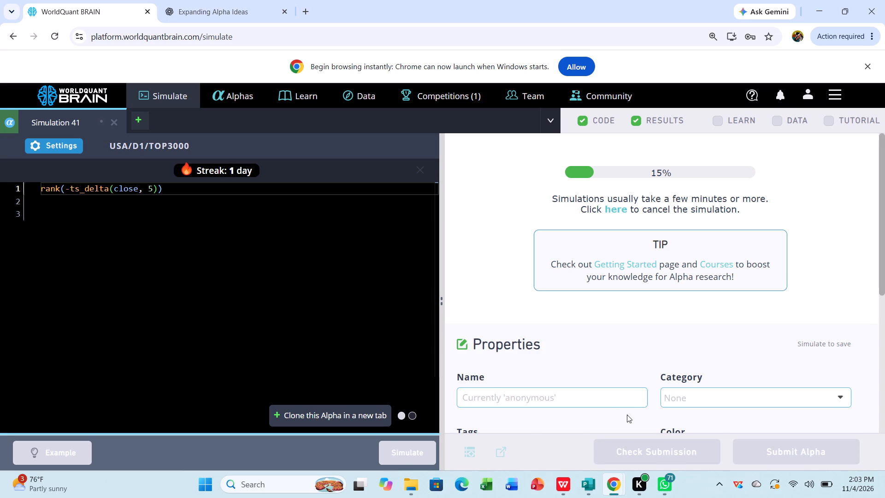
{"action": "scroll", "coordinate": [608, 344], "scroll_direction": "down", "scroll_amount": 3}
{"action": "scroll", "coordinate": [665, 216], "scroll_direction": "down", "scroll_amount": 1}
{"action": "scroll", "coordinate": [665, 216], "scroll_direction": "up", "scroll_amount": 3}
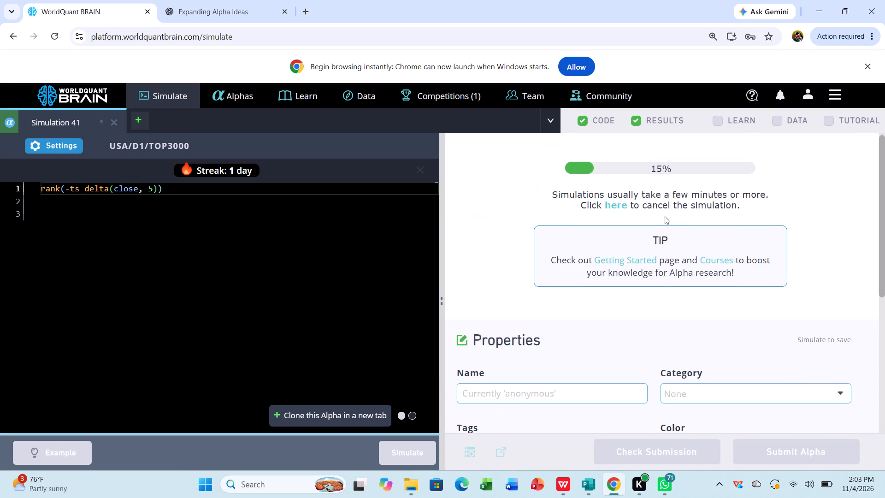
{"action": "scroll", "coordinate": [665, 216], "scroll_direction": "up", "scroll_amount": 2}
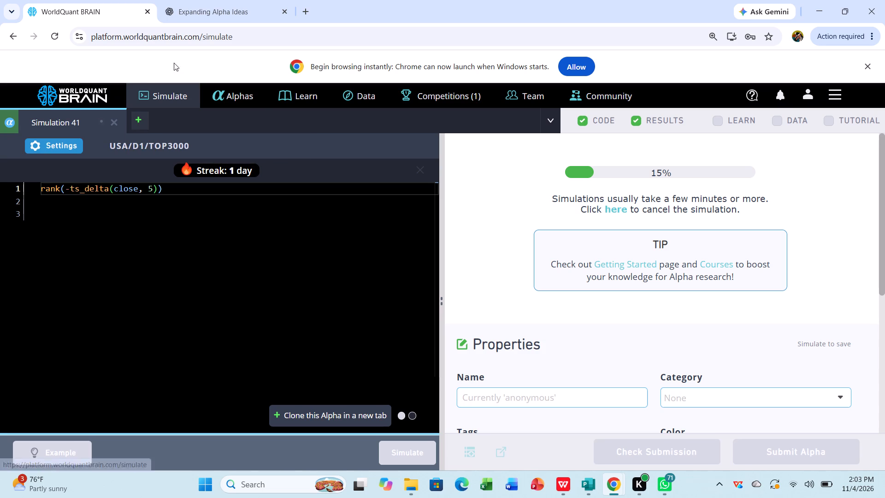
Find the latest unsubmitted alpha, rank(ts_delta(close, 20)) on TOP3000, and clone it into a new simulation.
{"action": "left_click", "coordinate": [229, 94]}
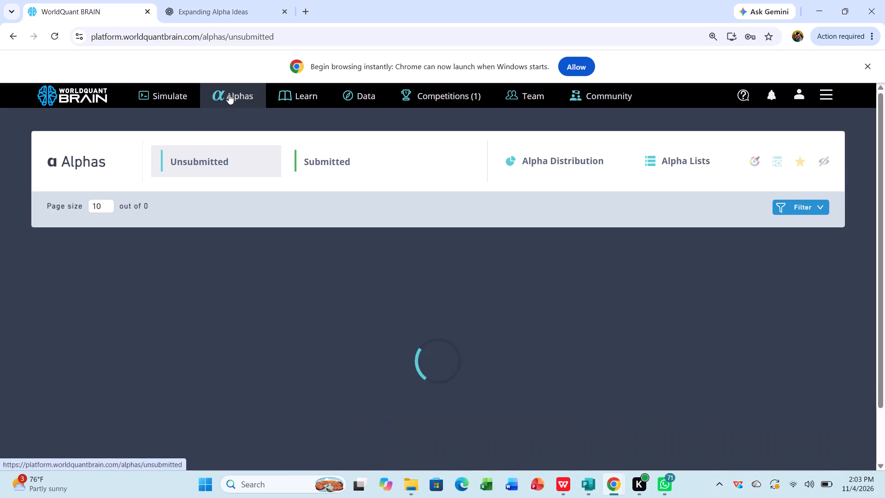
{"action": "left_click", "coordinate": [197, 161]}
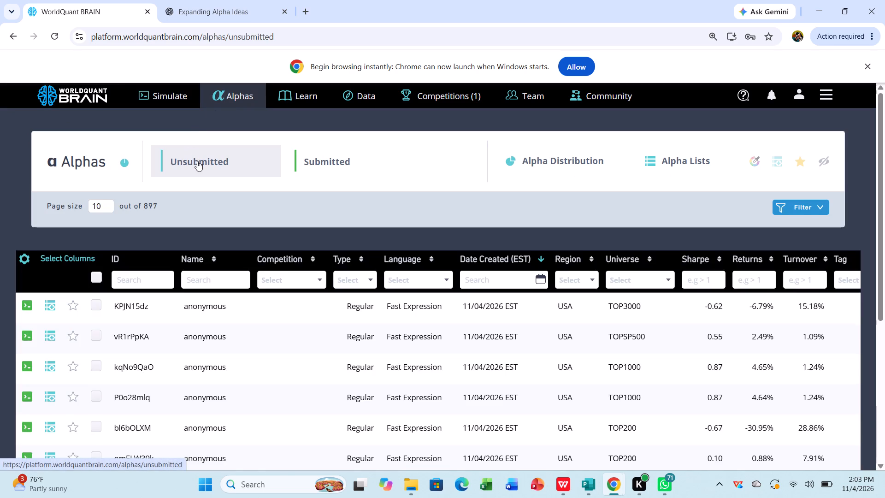
{"action": "left_click_drag", "start_coordinate": [197, 161], "coordinate": [247, 213]}
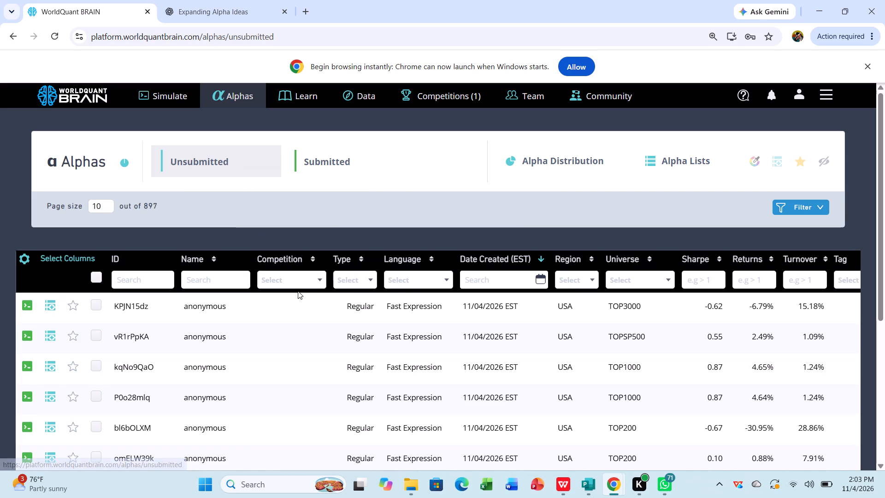
{"action": "left_click", "coordinate": [420, 299]}
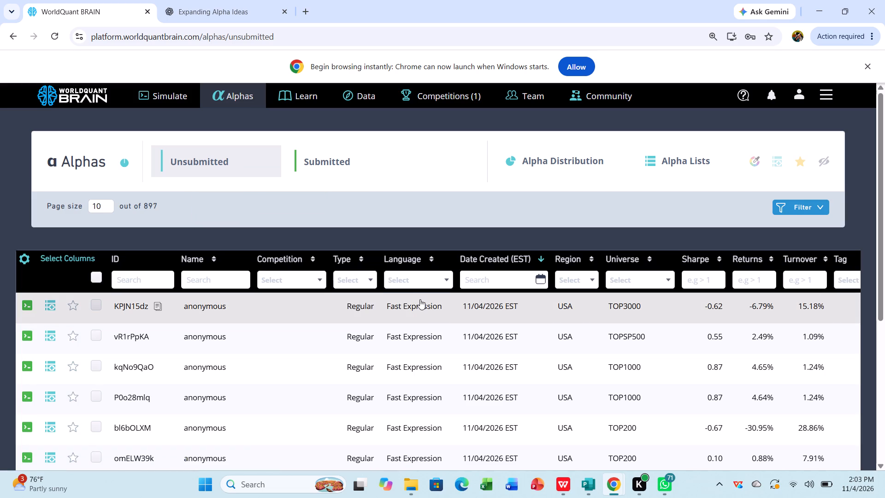
{"action": "left_click", "coordinate": [420, 299]}
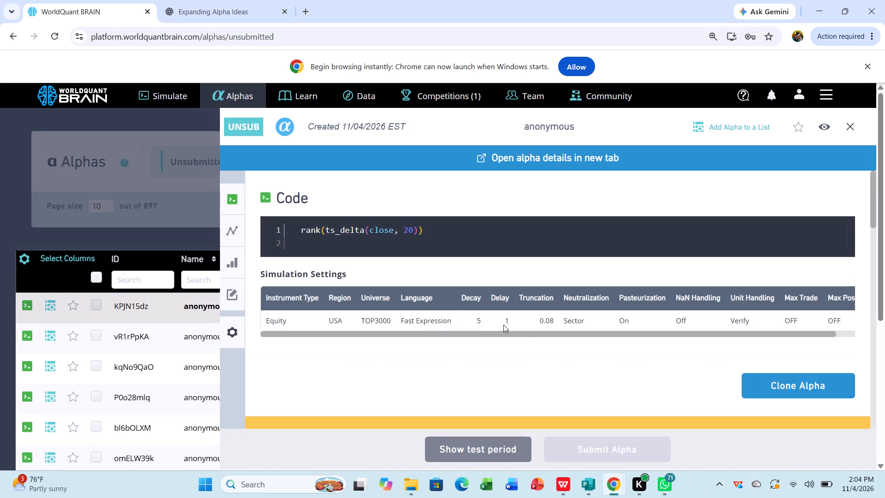
{"action": "left_click", "coordinate": [789, 391]}
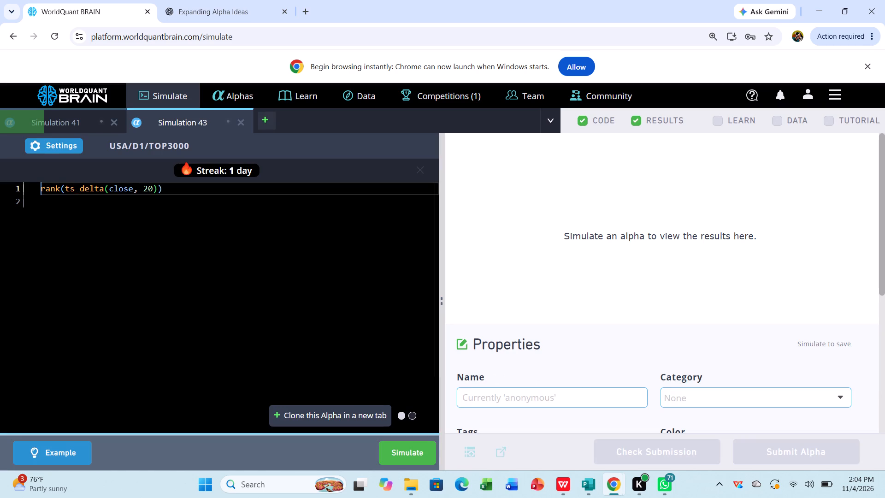
Apply the cloned Alpha 1 settings in Simulation 43 as they are and run its simulation.
{"action": "left_click", "coordinate": [47, 141]}
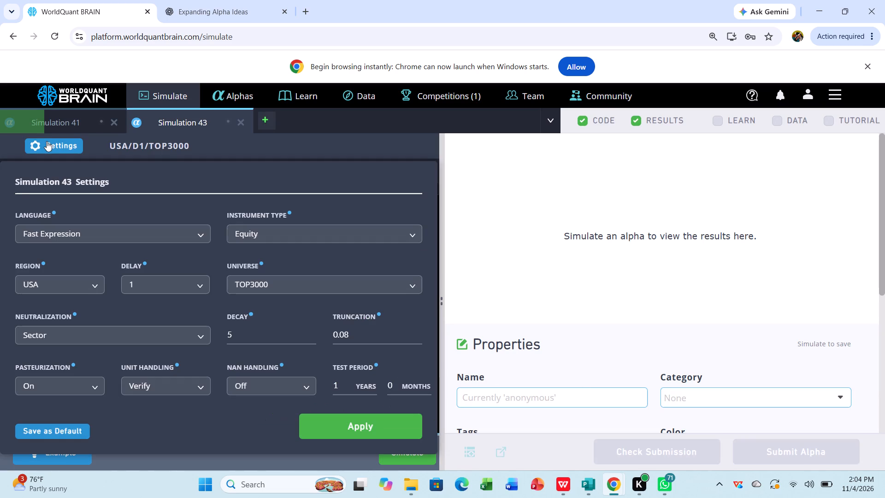
{"action": "left_click", "coordinate": [342, 421]}
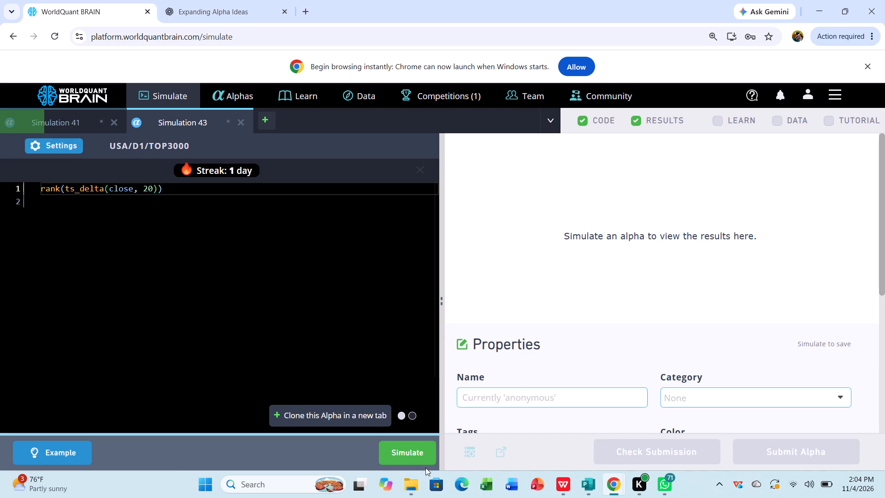
{"action": "left_click", "coordinate": [409, 450]}
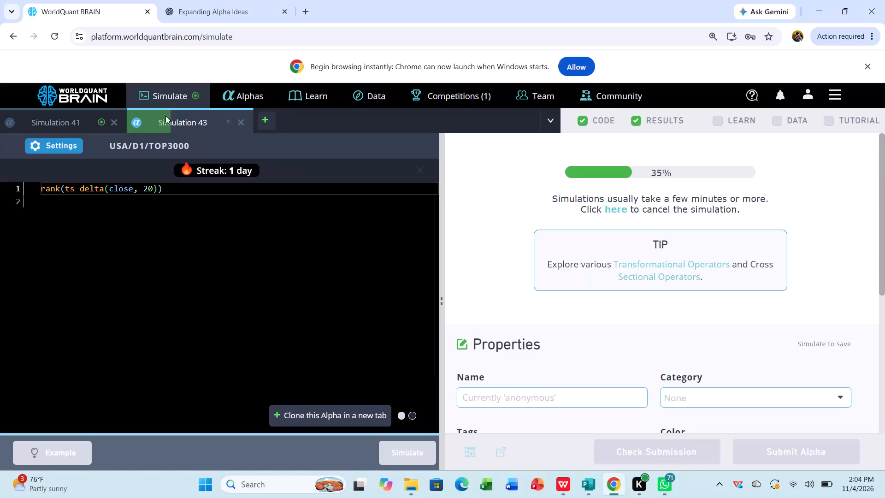
Examine Simulation 41's results with the test period shown, covering the IS-period summary, yearly figures and failed IS tests.
{"action": "left_click", "coordinate": [47, 120]}
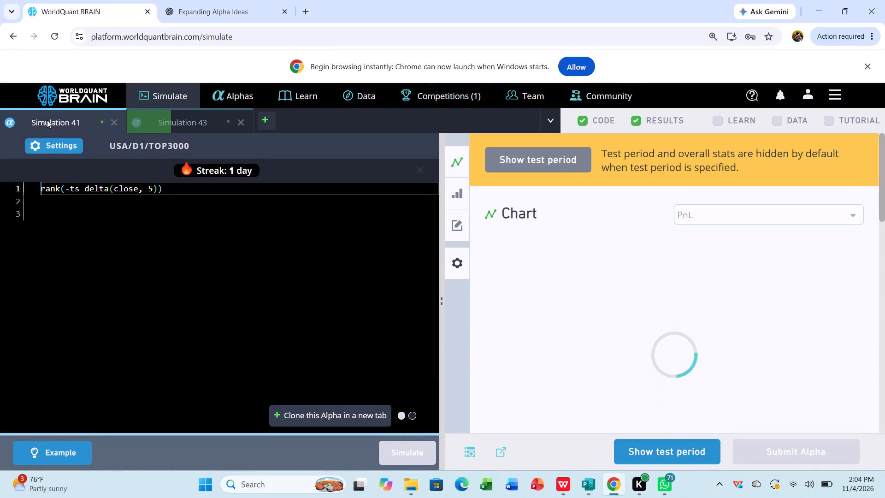
{"action": "left_click", "coordinate": [672, 449]}
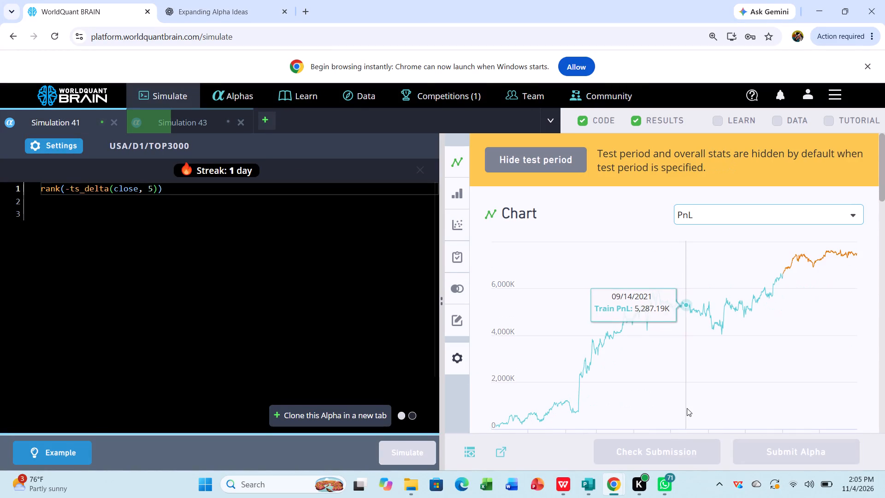
{"action": "scroll", "coordinate": [687, 408], "scroll_direction": "down", "scroll_amount": 3}
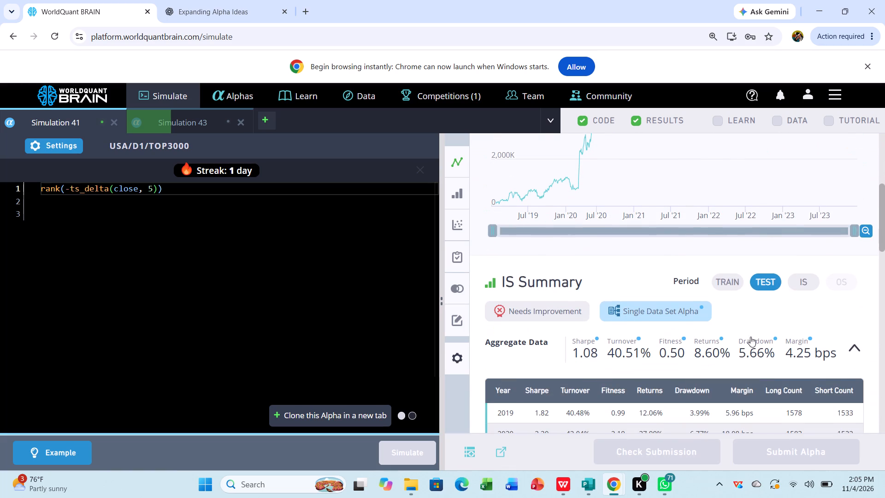
{"action": "left_click", "coordinate": [803, 279]}
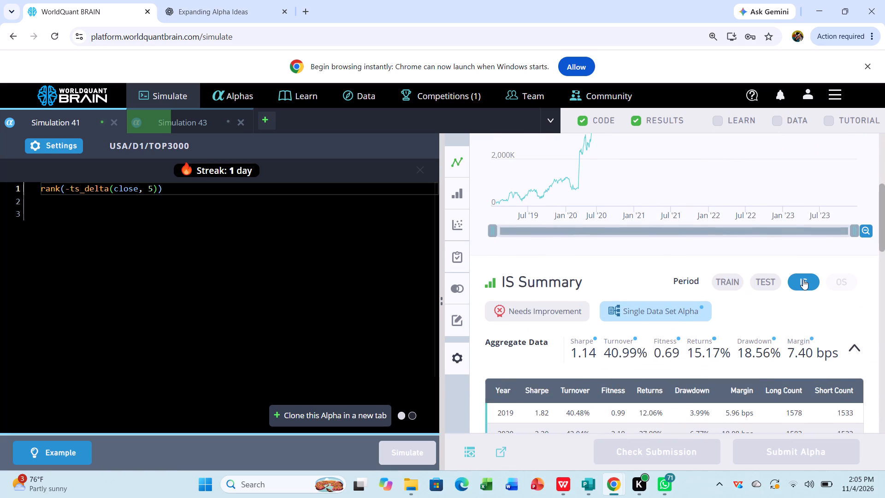
{"action": "scroll", "coordinate": [803, 279], "scroll_direction": "down", "scroll_amount": 2}
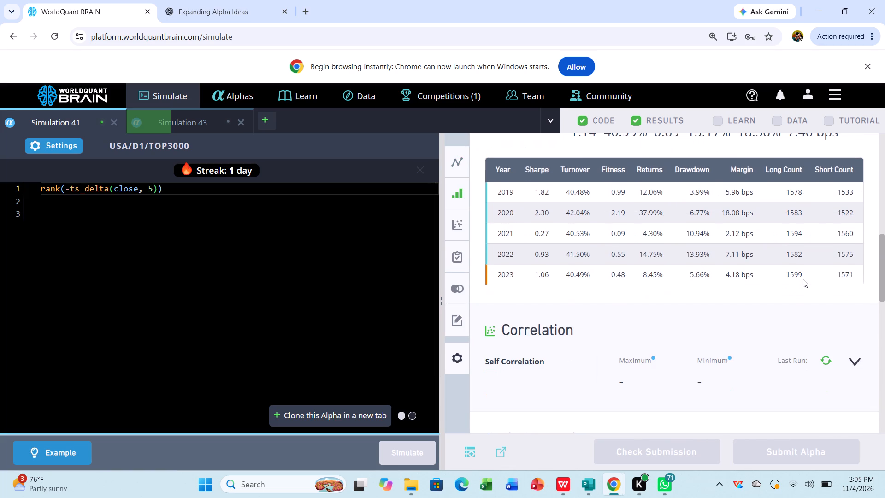
{"action": "scroll", "coordinate": [803, 279], "scroll_direction": "down", "scroll_amount": 2}
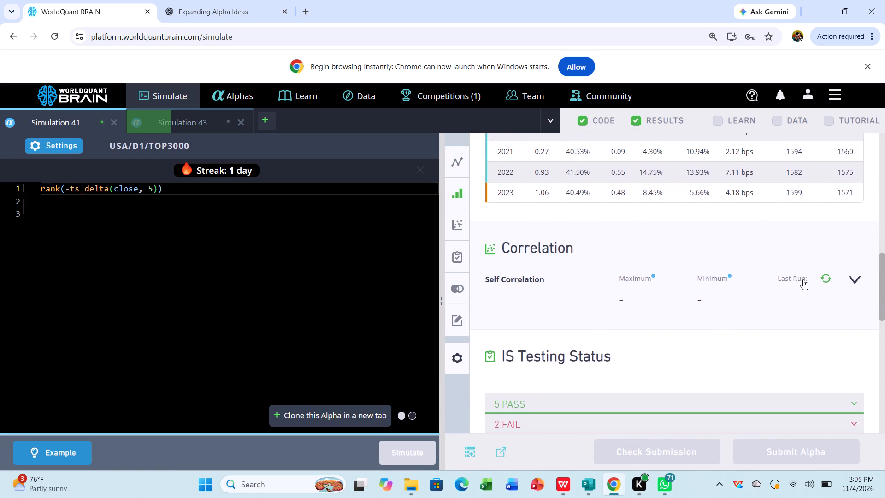
{"action": "scroll", "coordinate": [803, 279], "scroll_direction": "down", "scroll_amount": 1}
{"action": "left_click", "coordinate": [787, 344]}
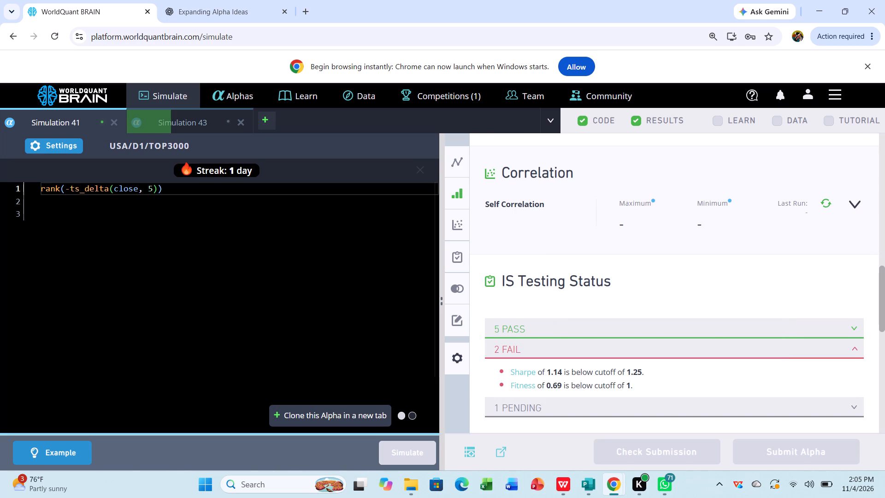
Set Simulation 41's neutralization to None, apply the settings and rerun its simulation.
{"action": "left_click", "coordinate": [64, 139]}
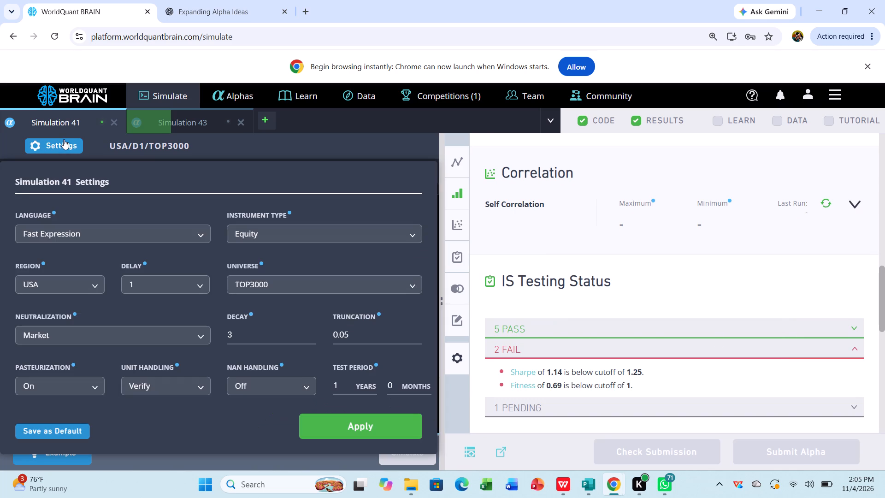
{"action": "left_click", "coordinate": [198, 333]}
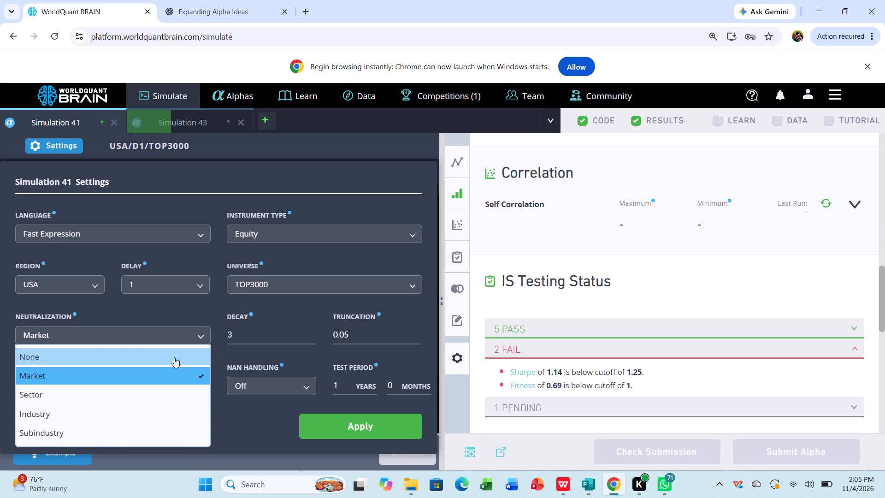
{"action": "left_click", "coordinate": [174, 357]}
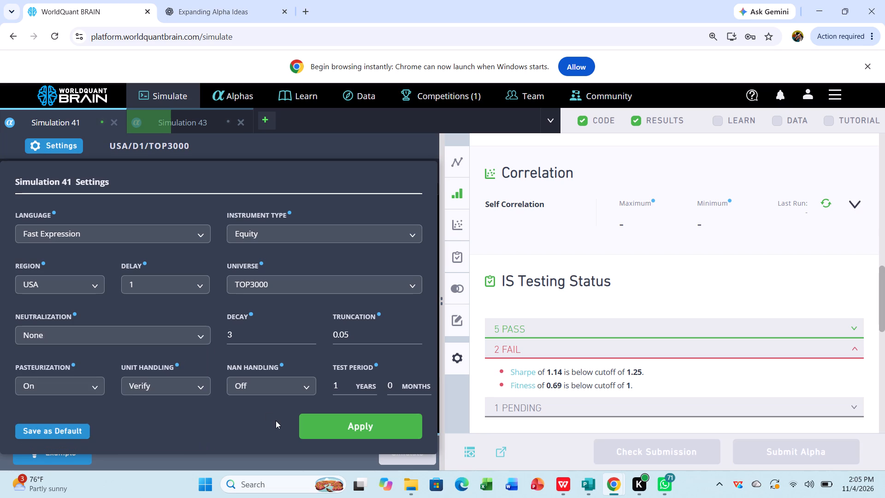
{"action": "left_click", "coordinate": [337, 426]}
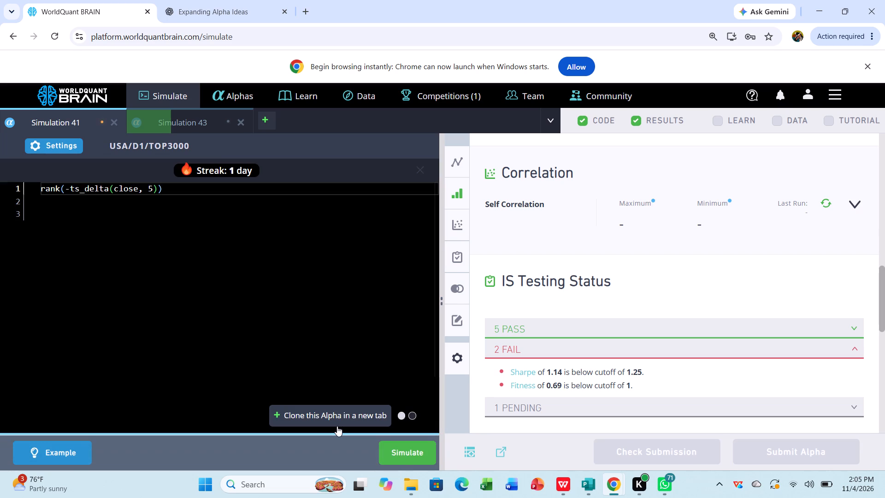
{"action": "left_click", "coordinate": [407, 451]}
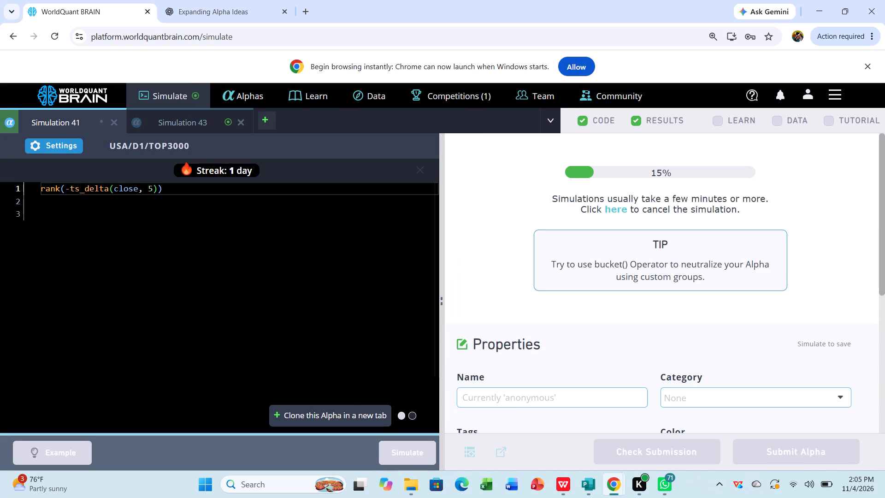
Examine Simulation 43's results with the test period shown, covering the IS-period summary, yearly figures and failed IS tests.
{"action": "left_click", "coordinate": [201, 120]}
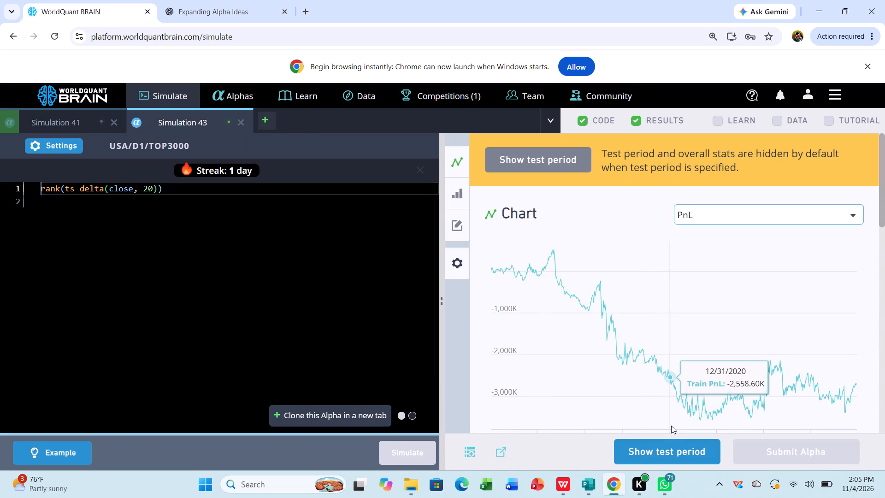
{"action": "left_click", "coordinate": [671, 448]}
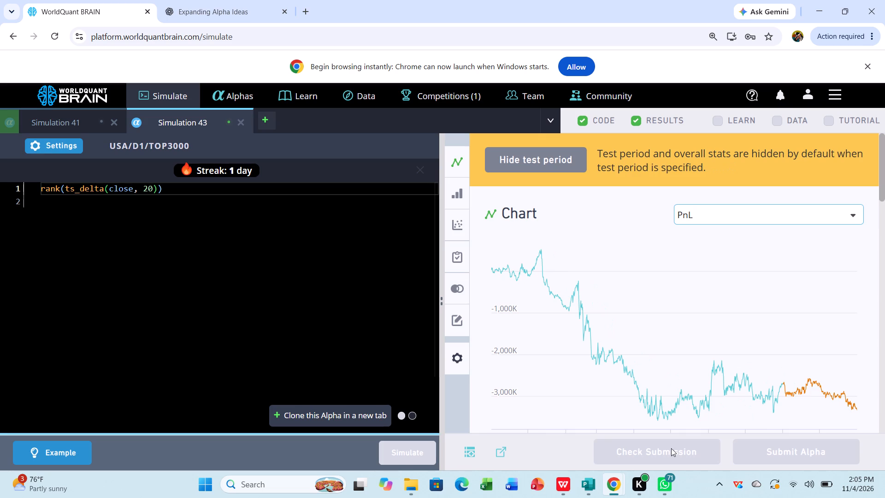
{"action": "scroll", "coordinate": [680, 396], "scroll_direction": "down", "scroll_amount": 4}
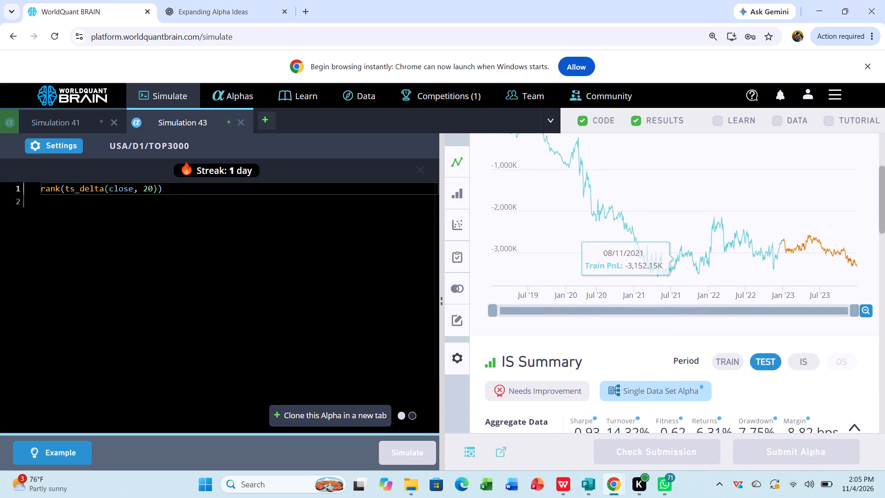
{"action": "scroll", "coordinate": [680, 396], "scroll_direction": "down", "scroll_amount": 1}
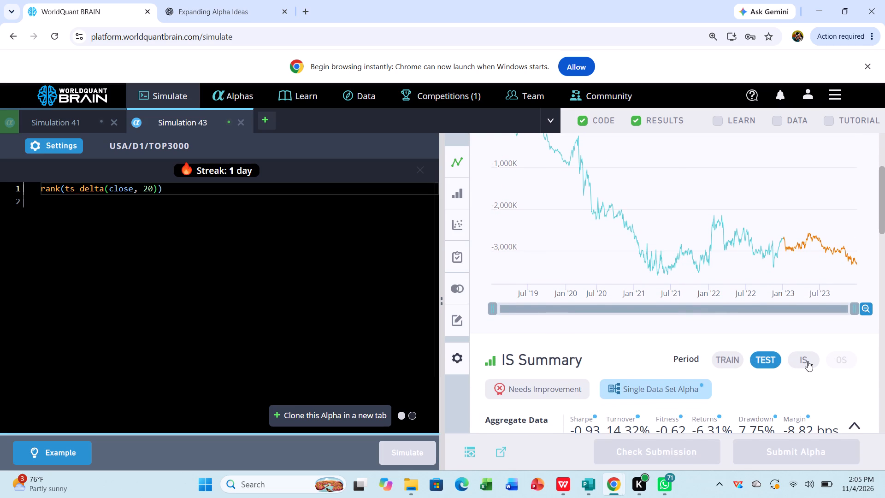
{"action": "left_click", "coordinate": [804, 358]}
{"action": "scroll", "coordinate": [804, 358], "scroll_direction": "down", "scroll_amount": 2}
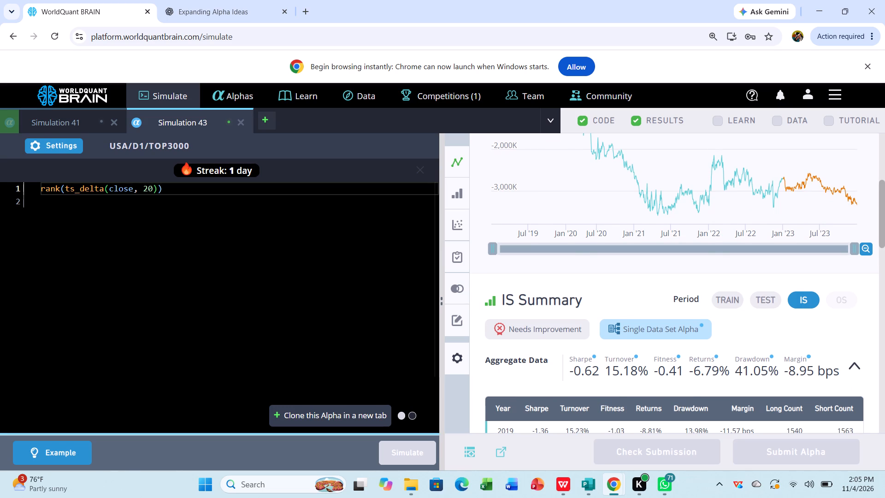
{"action": "scroll", "coordinate": [654, 407], "scroll_direction": "down", "scroll_amount": 5}
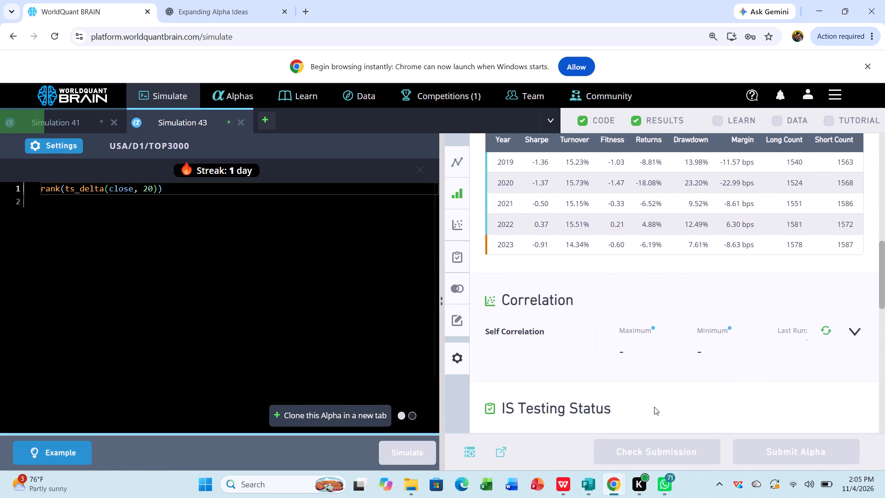
{"action": "scroll", "coordinate": [654, 407], "scroll_direction": "down", "scroll_amount": 1}
{"action": "scroll", "coordinate": [654, 407], "scroll_direction": "up", "scroll_amount": 3}
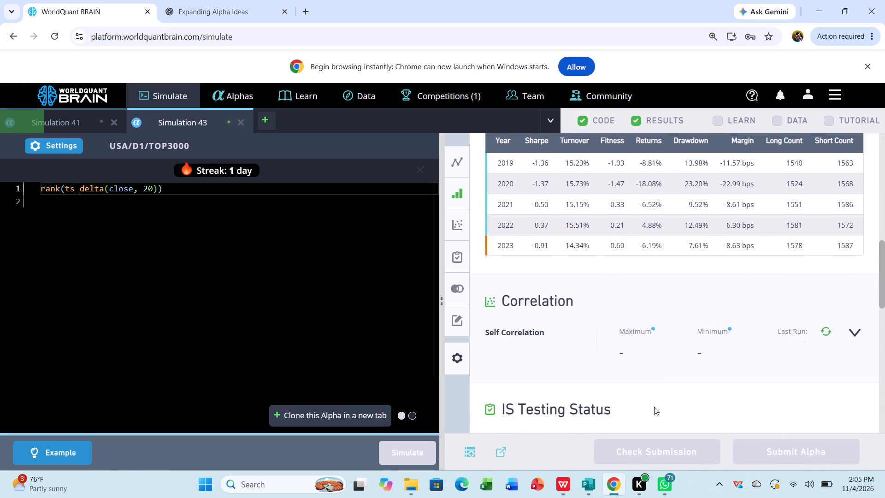
{"action": "scroll", "coordinate": [654, 407], "scroll_direction": "down", "scroll_amount": 1}
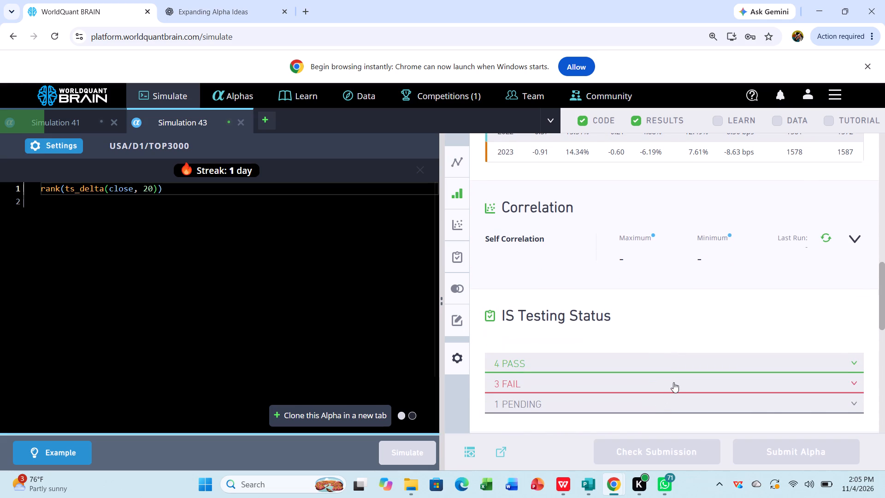
{"action": "left_click", "coordinate": [673, 382]}
{"action": "scroll", "coordinate": [673, 382], "scroll_direction": "down", "scroll_amount": 1}
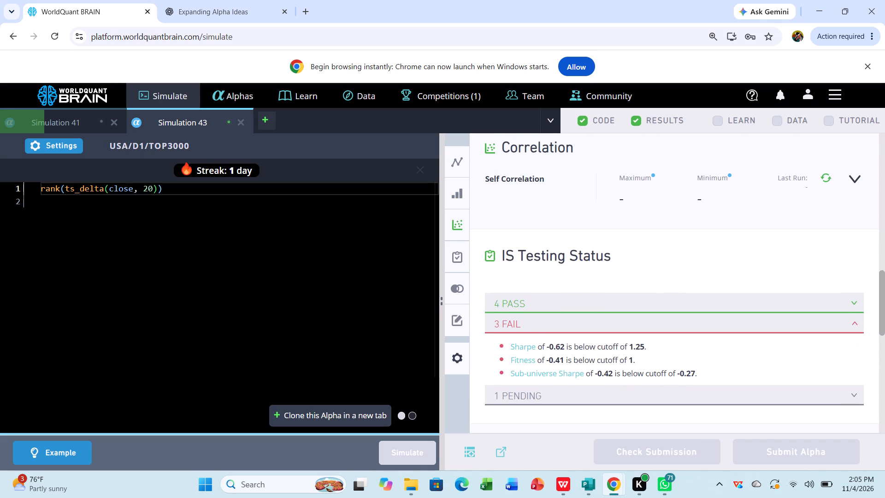
Set Simulation 43's universe to TOPSP500, apply the settings and rerun its simulation.
{"action": "left_click", "coordinate": [61, 144]}
{"action": "left_click", "coordinate": [348, 289]}
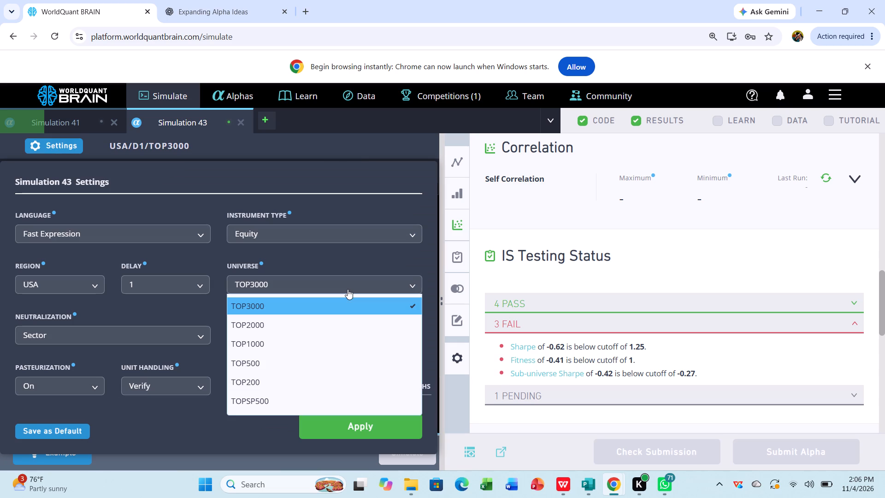
{"action": "left_click", "coordinate": [301, 397]}
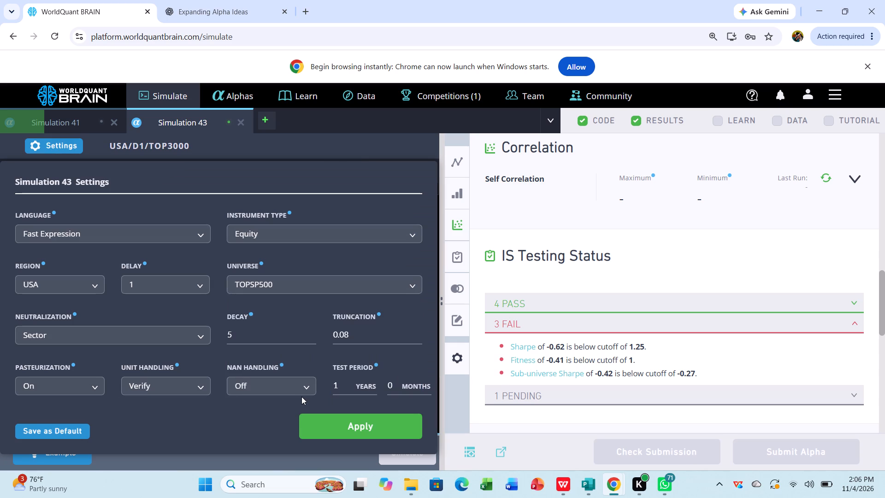
{"action": "left_click", "coordinate": [376, 429]}
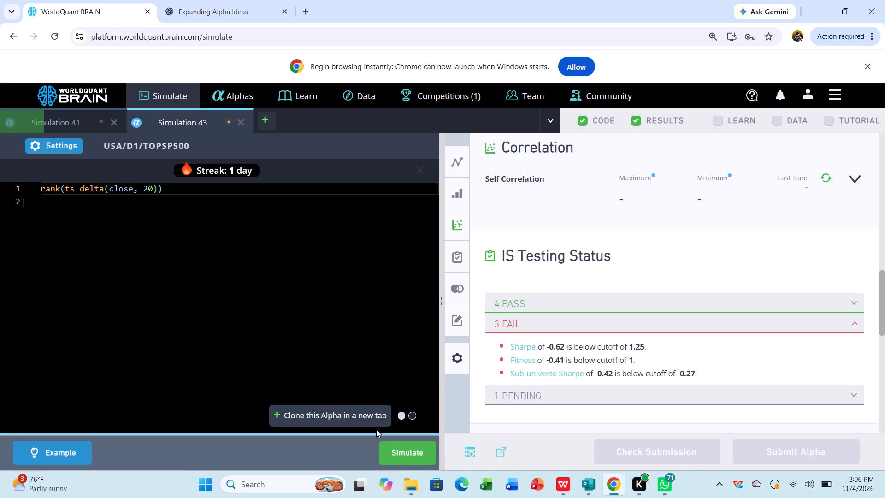
{"action": "left_click", "coordinate": [406, 456]}
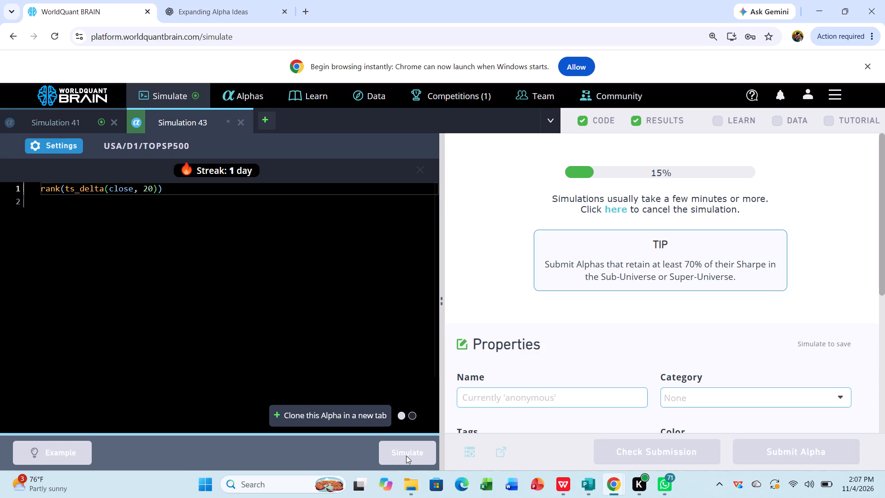
Examine Simulation 41's rerun results with the test period shown, covering the IS-period summary, yearly figures and failed IS tests.
{"action": "left_click", "coordinate": [81, 117]}
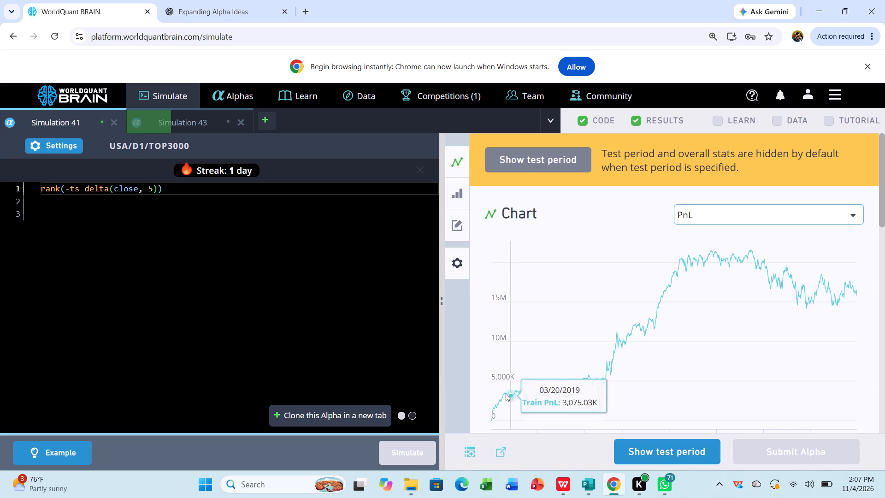
{"action": "left_click", "coordinate": [637, 445]}
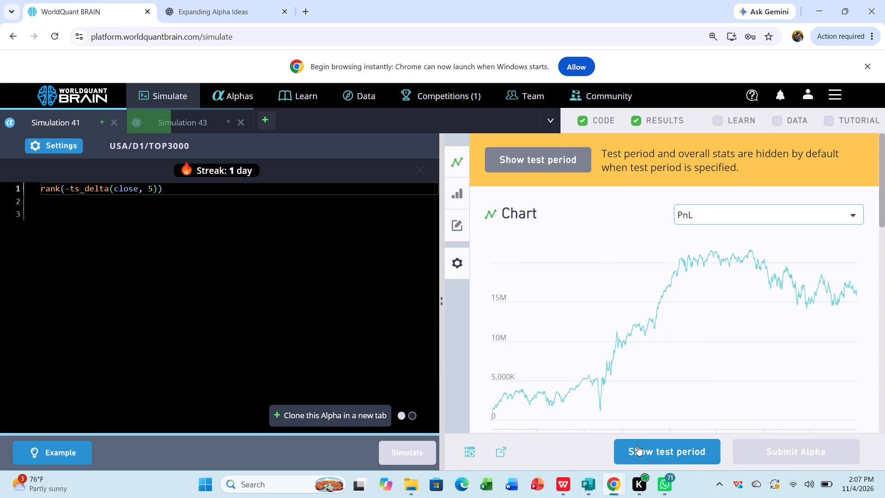
{"action": "scroll", "coordinate": [663, 362], "scroll_direction": "down", "scroll_amount": 3}
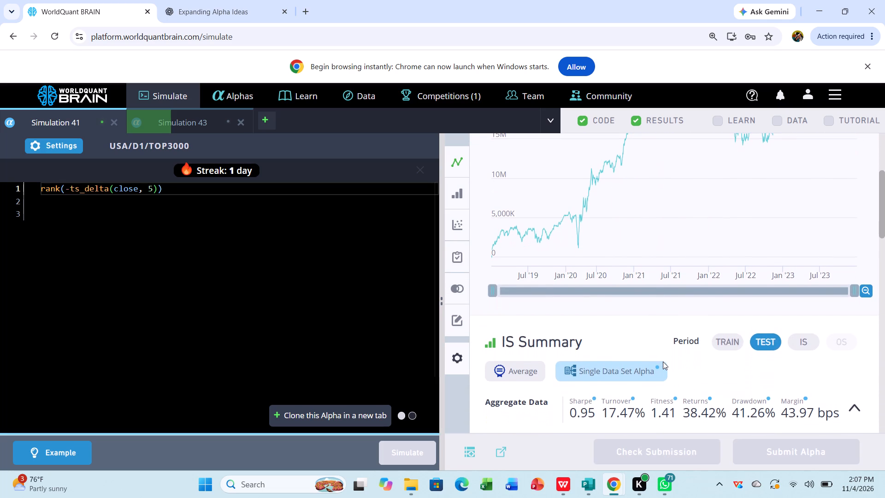
{"action": "left_click", "coordinate": [805, 336]}
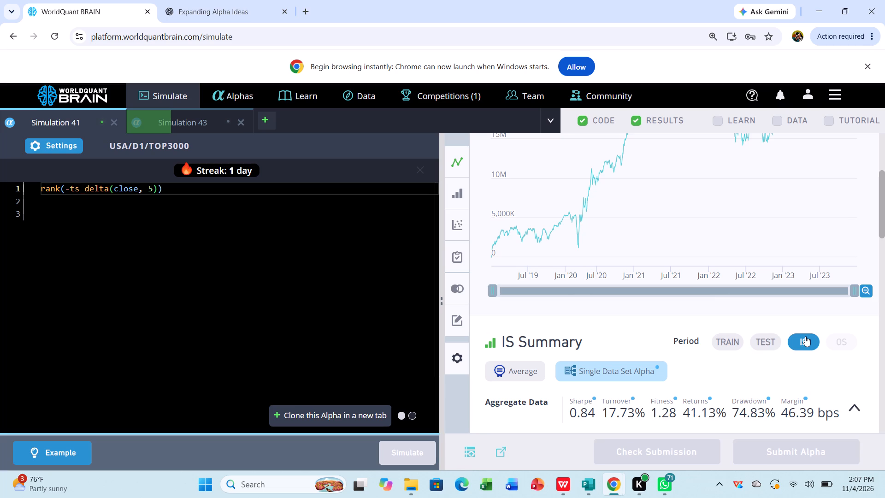
{"action": "scroll", "coordinate": [805, 336], "scroll_direction": "down", "scroll_amount": 2}
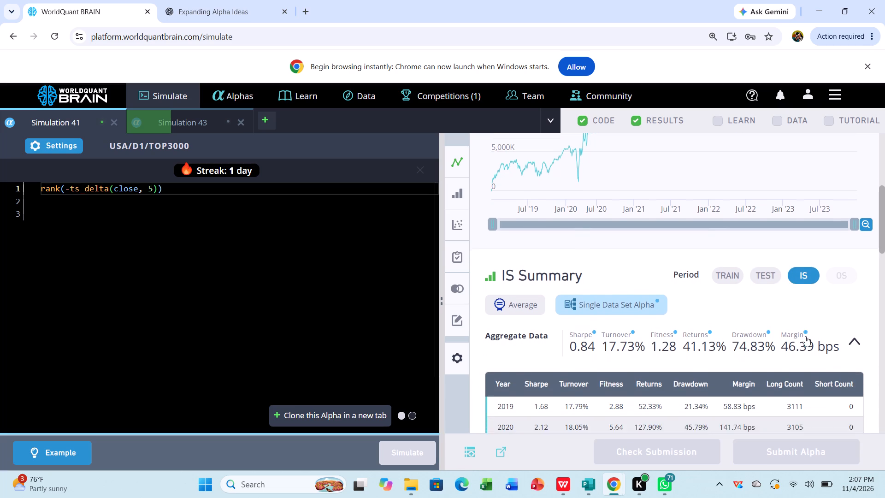
{"action": "scroll", "coordinate": [805, 336], "scroll_direction": "down", "scroll_amount": 4}
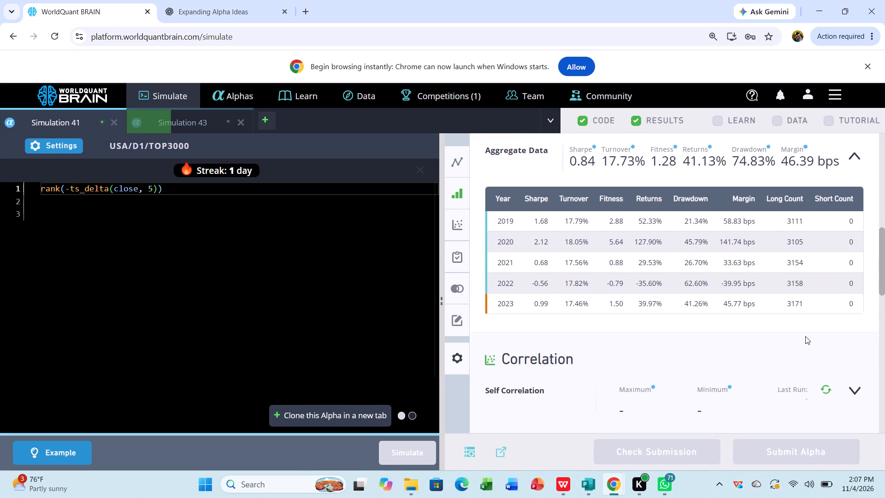
{"action": "scroll", "coordinate": [805, 336], "scroll_direction": "down", "scroll_amount": 3}
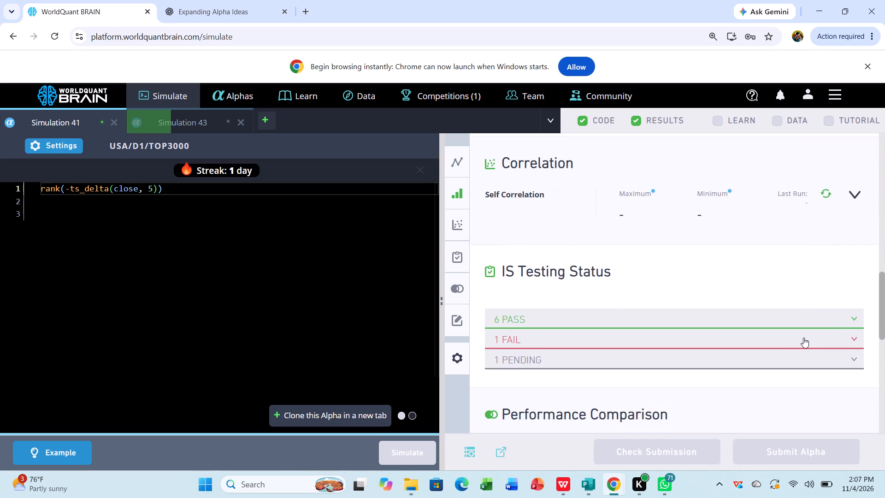
{"action": "left_click", "coordinate": [803, 338]}
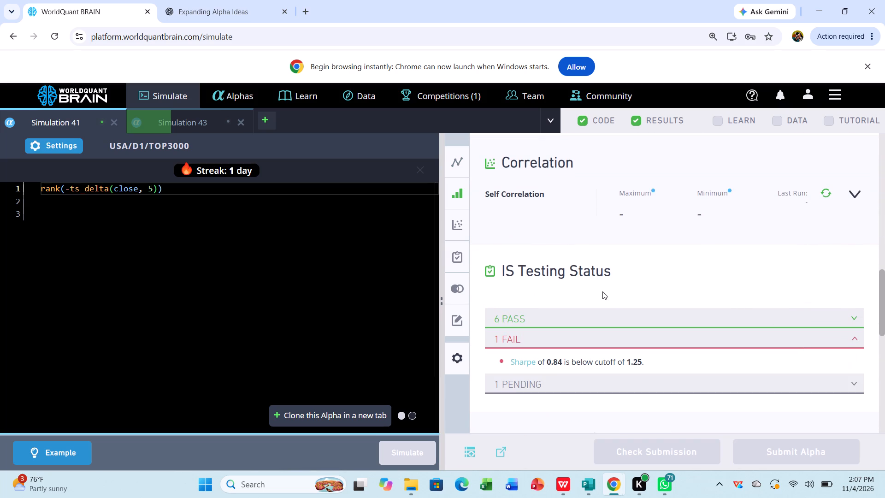
Set Simulation 41's neutralization to Industry, apply the settings and rerun its simulation.
{"action": "left_click", "coordinate": [56, 148]}
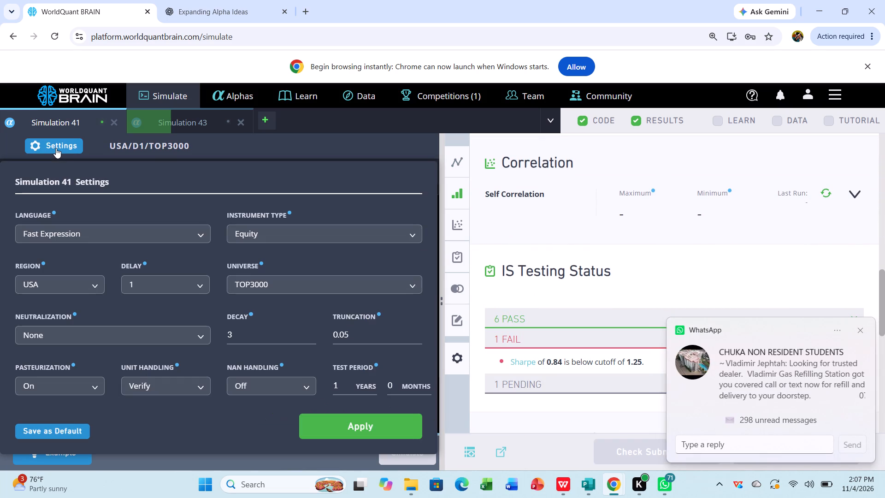
{"action": "left_click", "coordinate": [184, 332]}
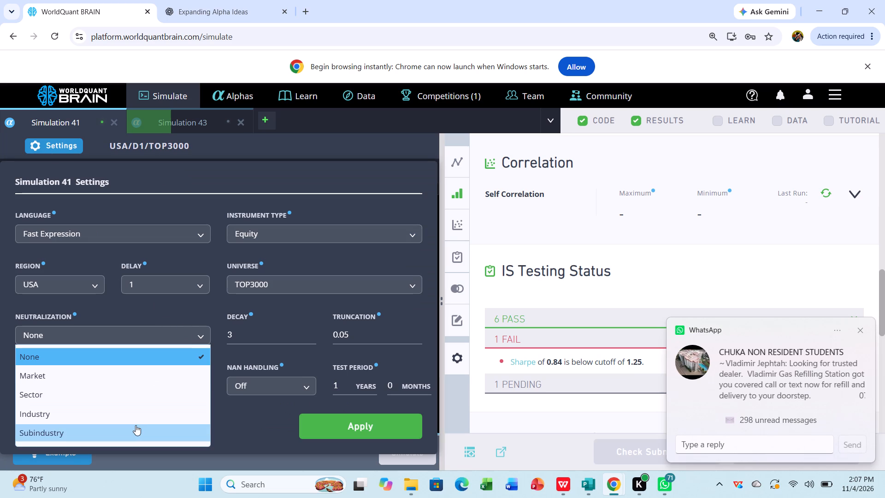
{"action": "left_click", "coordinate": [145, 419]}
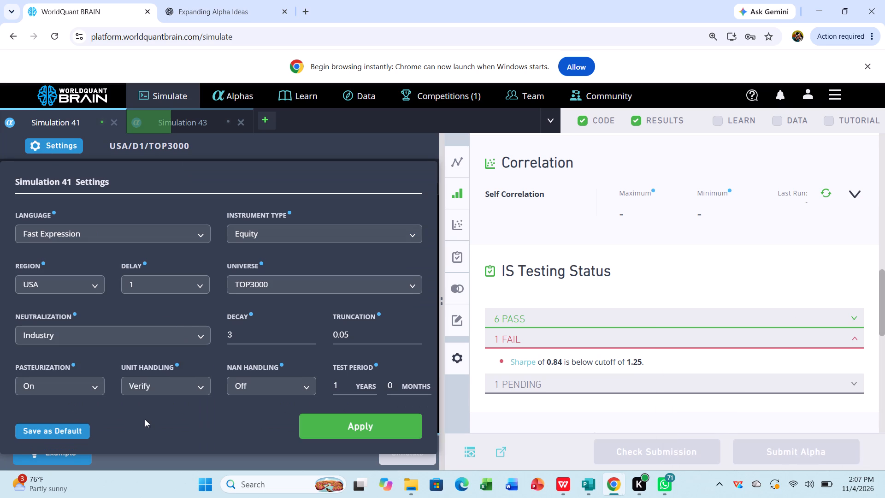
{"action": "left_click", "coordinate": [331, 416]}
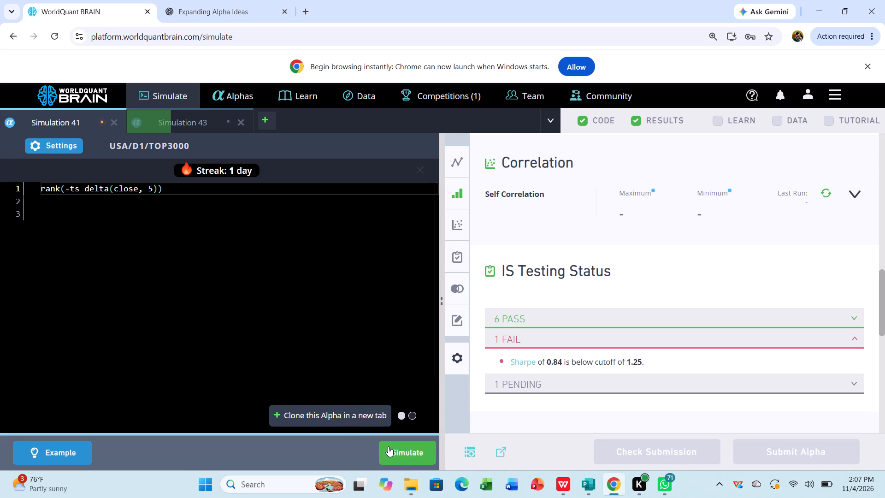
{"action": "left_click", "coordinate": [403, 451]}
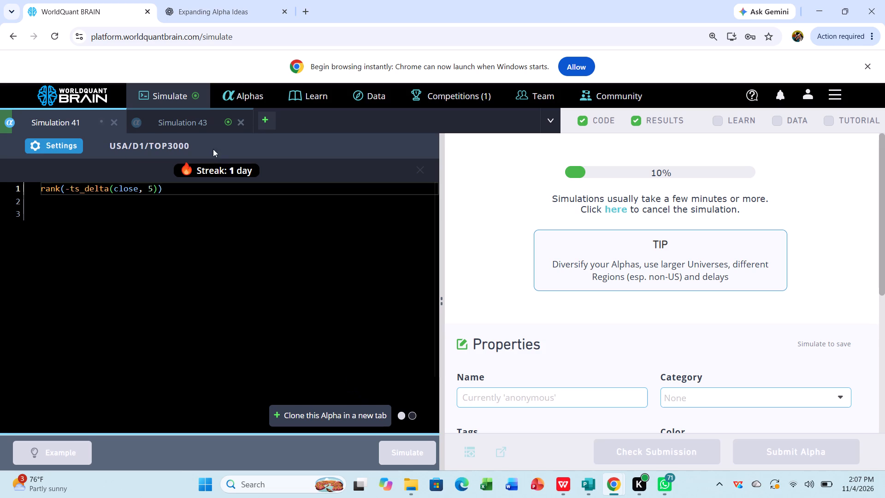
Examine Simulation 43's rerun results with the test period shown, covering the IS-period summary and yearly figures.
{"action": "left_click", "coordinate": [204, 119]}
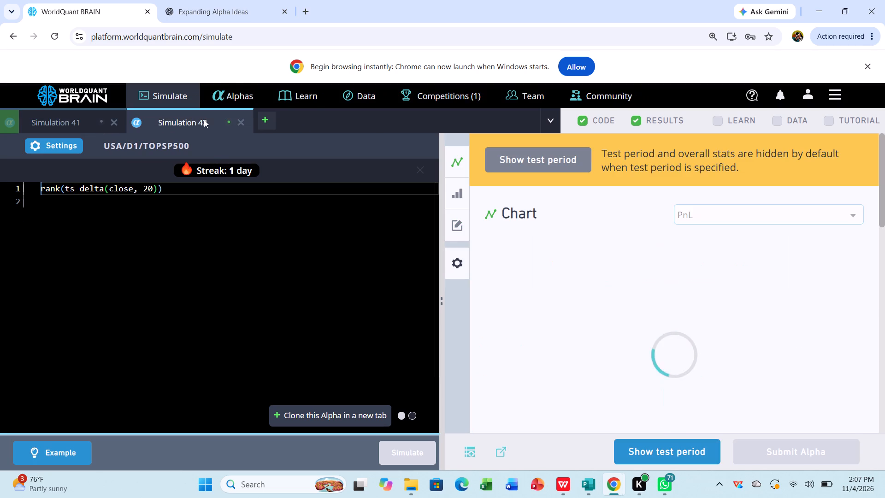
{"action": "left_click", "coordinate": [630, 444]}
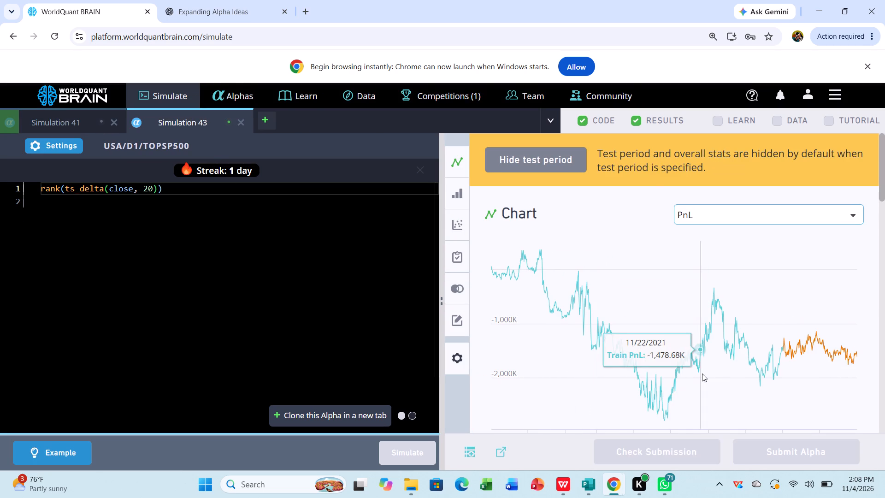
{"action": "scroll", "coordinate": [702, 373], "scroll_direction": "down", "scroll_amount": 3}
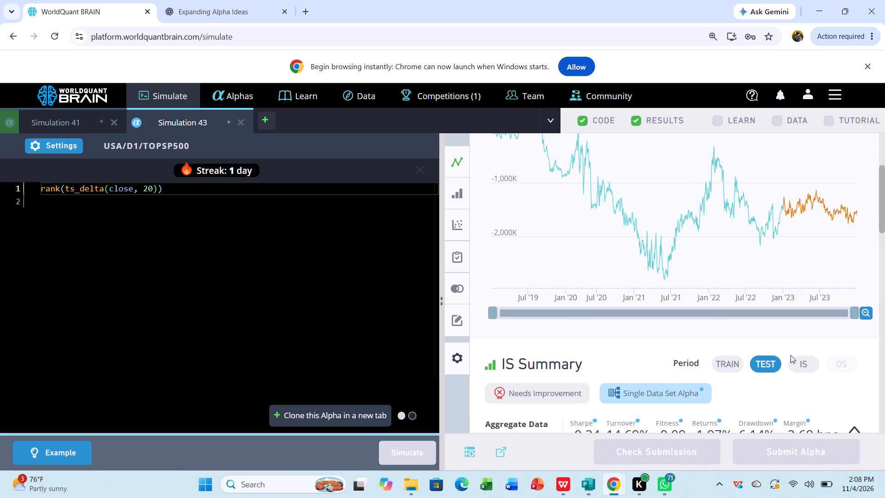
{"action": "left_click", "coordinate": [803, 360]}
{"action": "scroll", "coordinate": [803, 360], "scroll_direction": "down", "scroll_amount": 1}
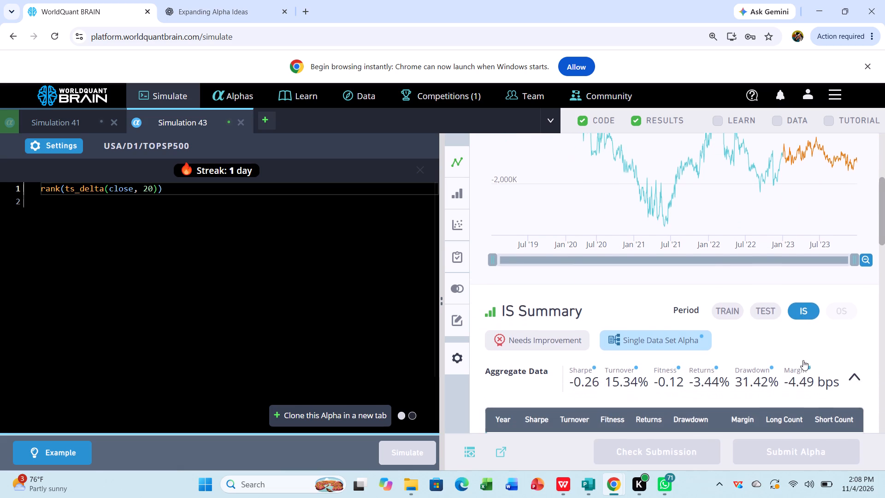
{"action": "scroll", "coordinate": [803, 360], "scroll_direction": "down", "scroll_amount": 3}
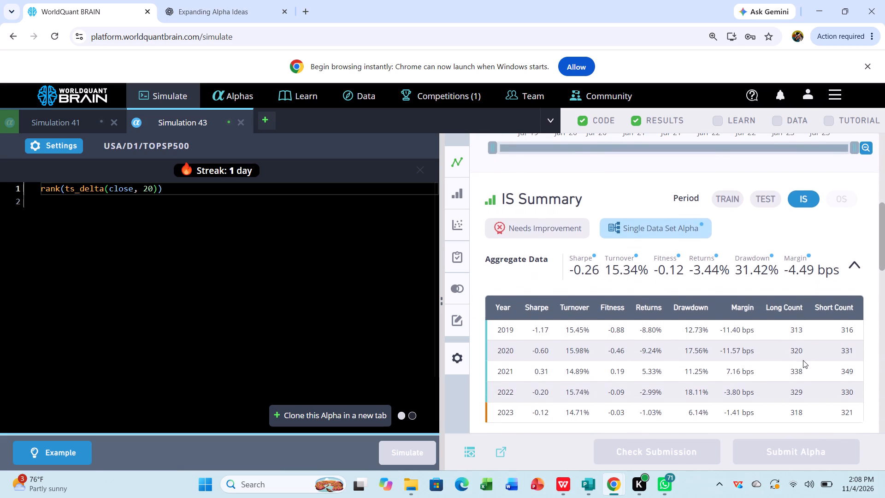
{"action": "scroll", "coordinate": [803, 360], "scroll_direction": "down", "scroll_amount": 1}
Set Simulation 43's universe to TOP3000 and neutralization to None, apply the settings and rerun its simulation.
{"action": "left_click", "coordinate": [65, 147]}
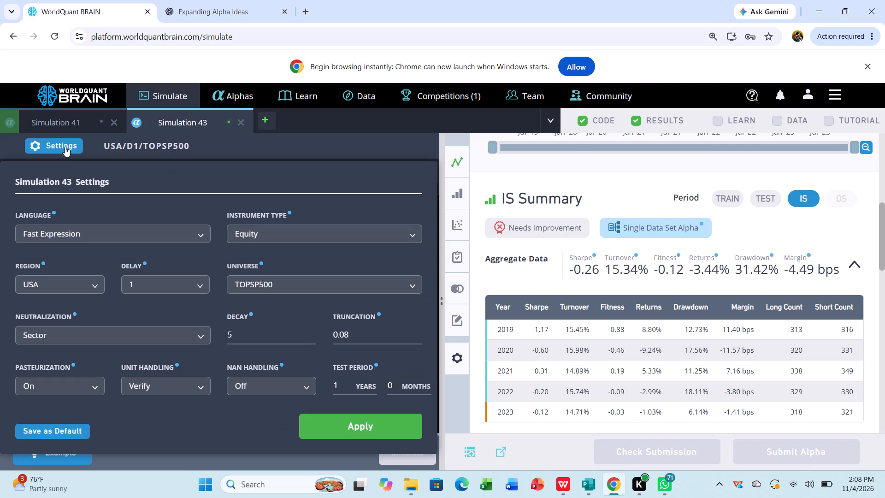
{"action": "left_click", "coordinate": [343, 288]}
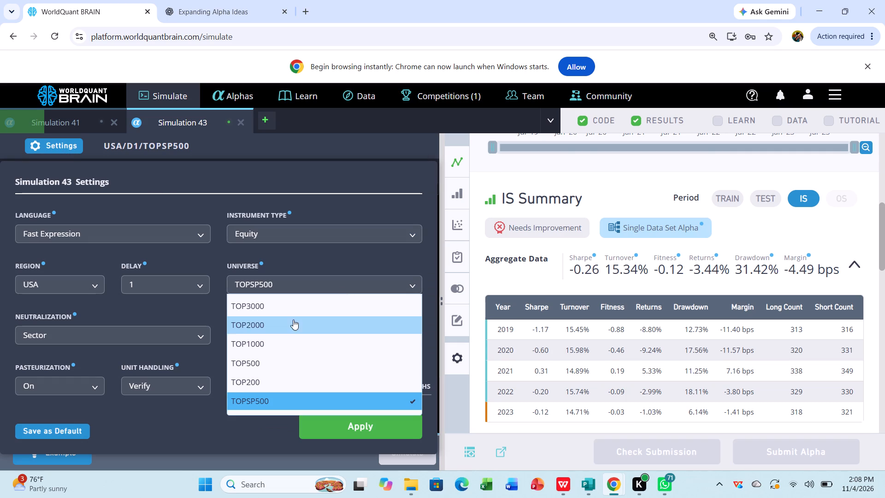
{"action": "left_click", "coordinate": [284, 310]}
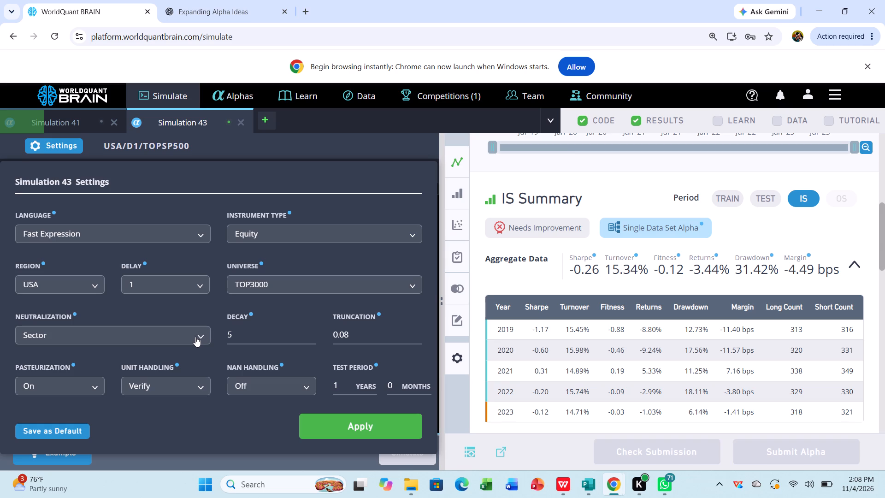
{"action": "left_click", "coordinate": [195, 337]}
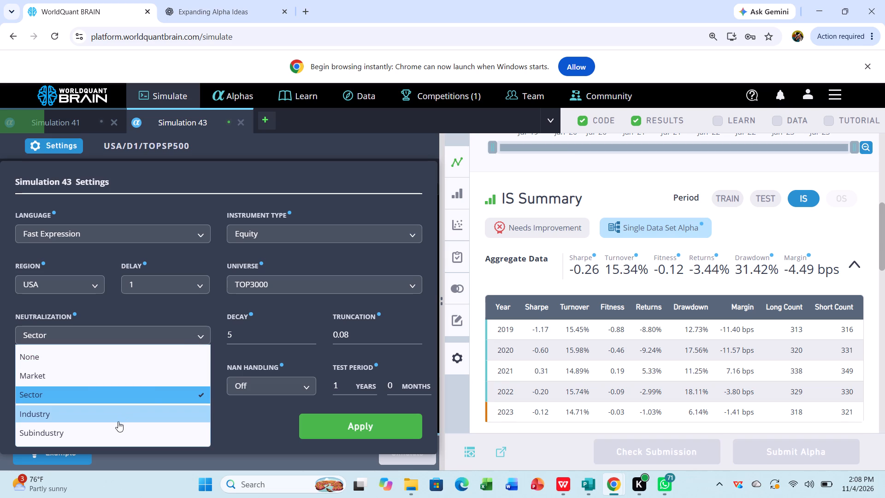
{"action": "left_click", "coordinate": [175, 355]}
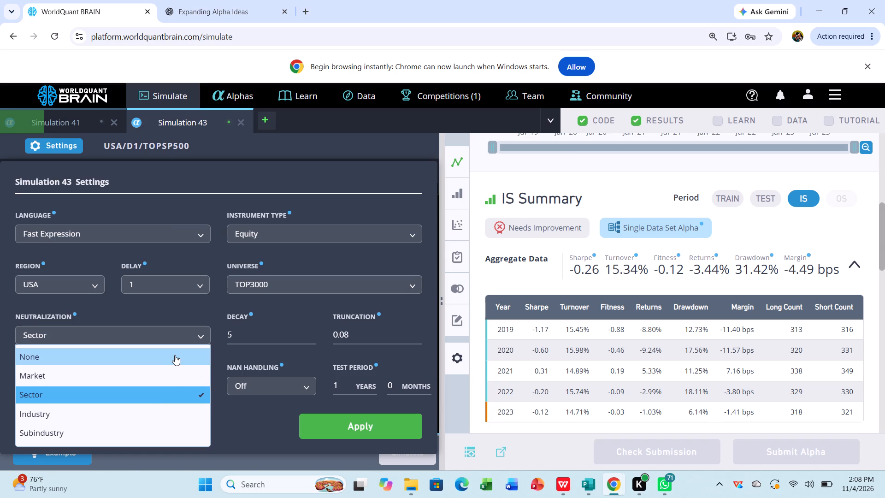
{"action": "left_click", "coordinate": [334, 418]}
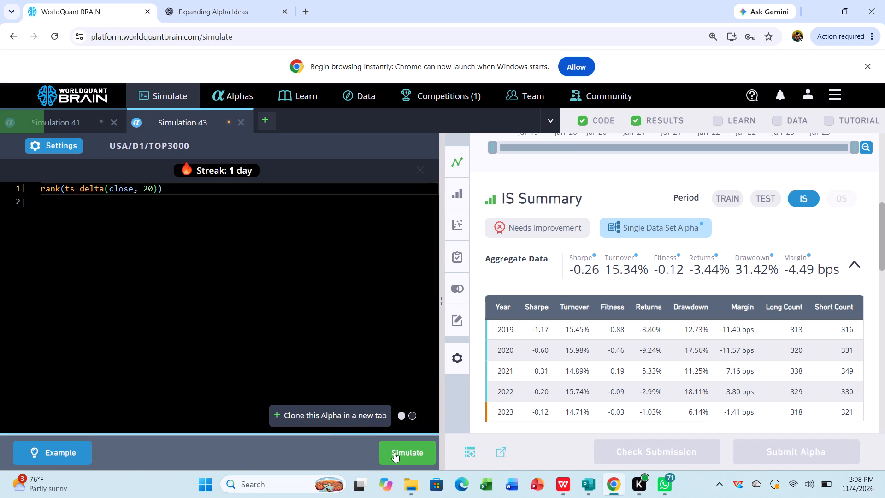
{"action": "left_click", "coordinate": [394, 452]}
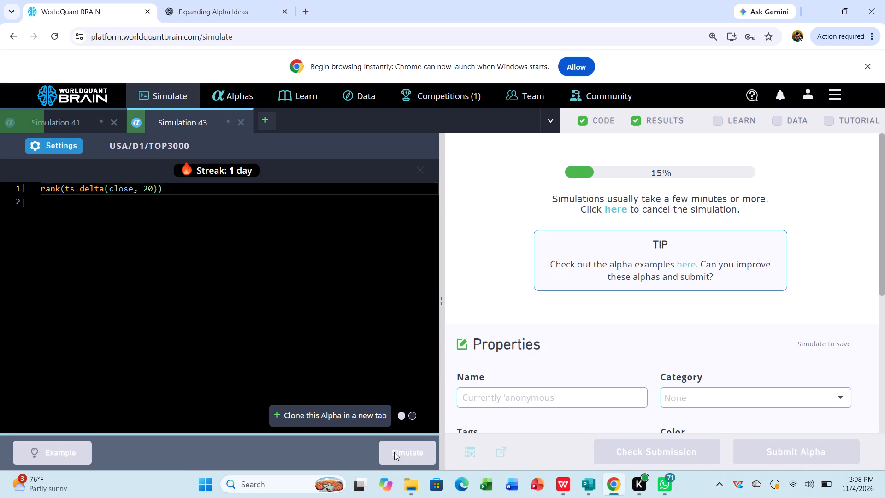
{"action": "scroll", "coordinate": [394, 452], "scroll_direction": "left", "scroll_amount": 1}
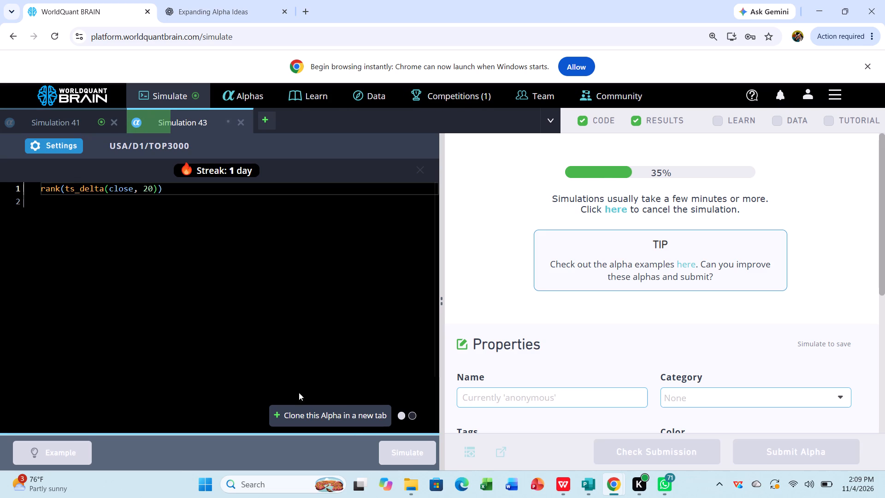
Examine Simulation 41's rerun results with the test period shown, covering the IS-period summary, yearly figures and IS testing status.
{"action": "left_click", "coordinate": [74, 124]}
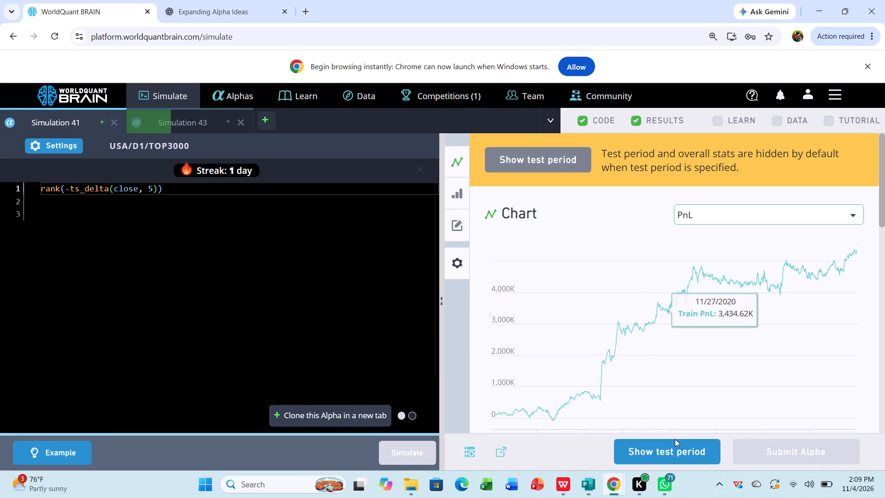
{"action": "left_click", "coordinate": [682, 450]}
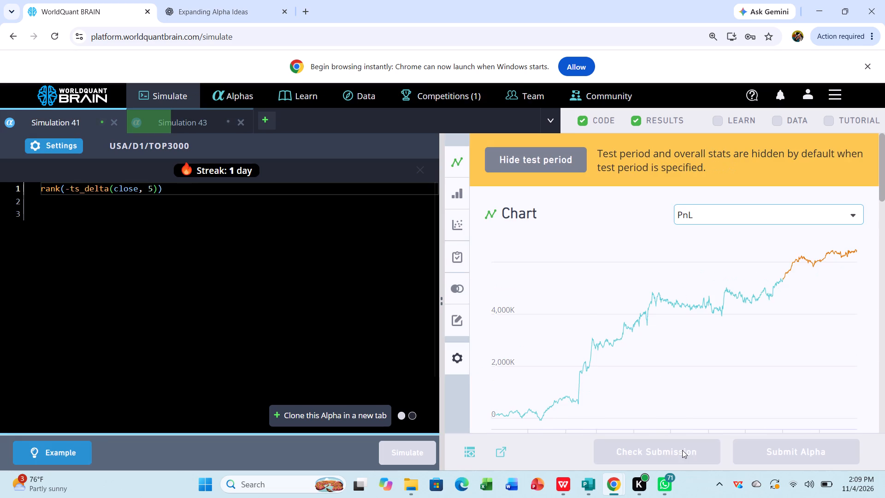
{"action": "scroll", "coordinate": [686, 377], "scroll_direction": "down", "scroll_amount": 3}
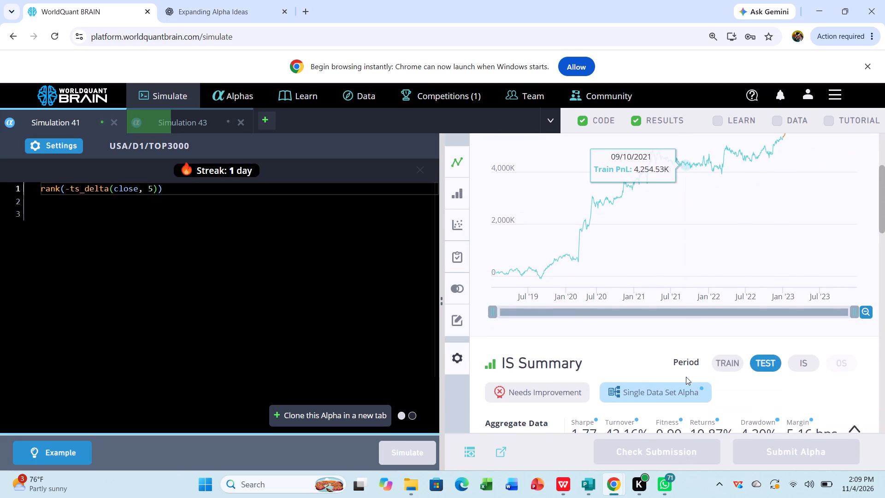
{"action": "scroll", "coordinate": [686, 377], "scroll_direction": "down", "scroll_amount": 1}
{"action": "scroll", "coordinate": [686, 377], "scroll_direction": "right", "scroll_amount": 2}
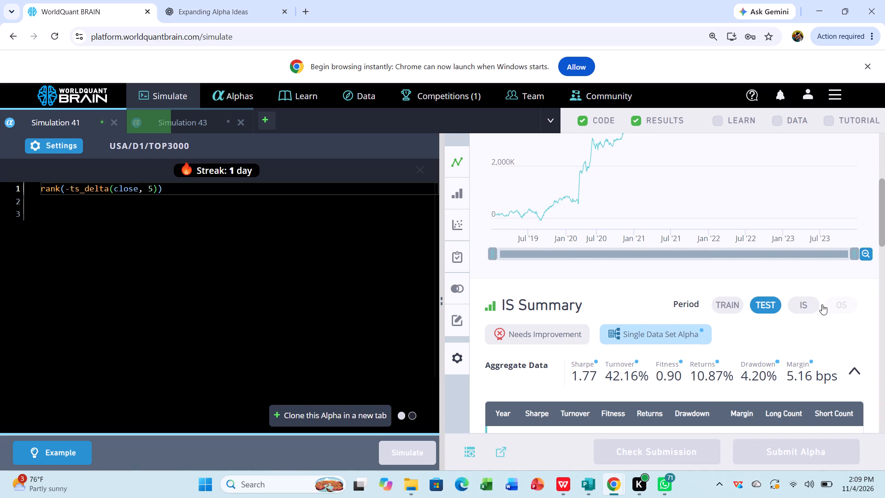
{"action": "left_click", "coordinate": [805, 299]}
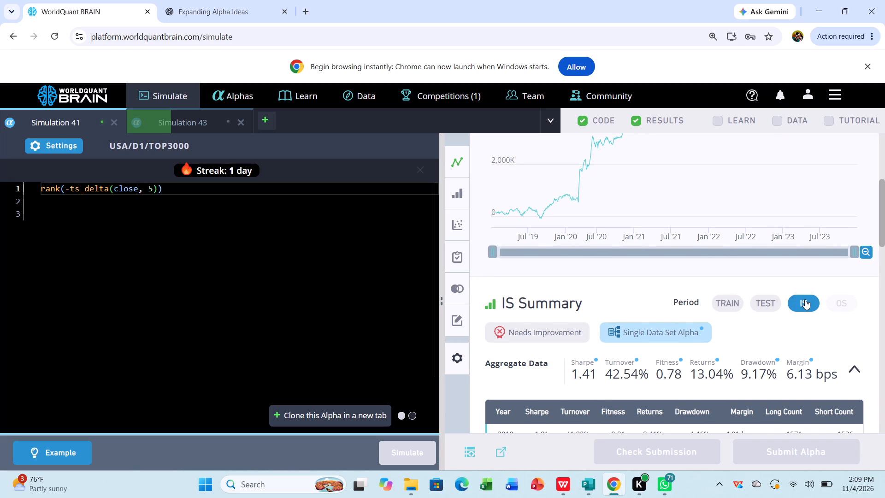
{"action": "scroll", "coordinate": [805, 299], "scroll_direction": "down", "scroll_amount": 4}
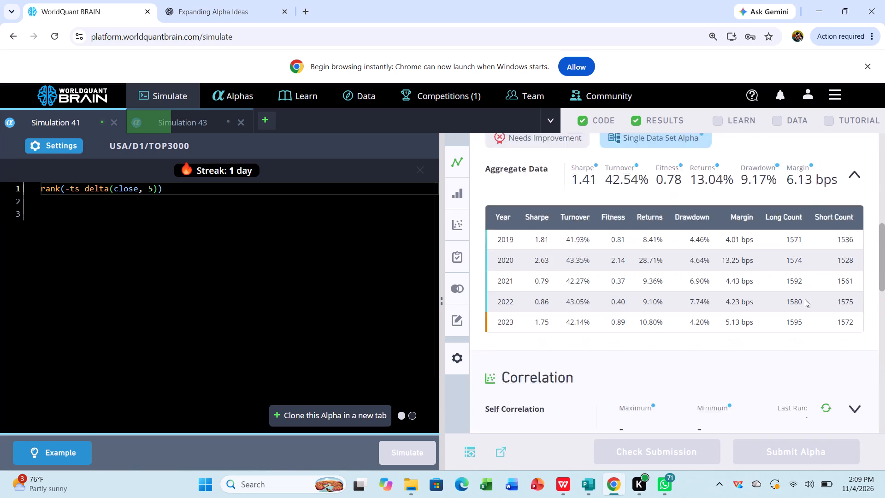
{"action": "scroll", "coordinate": [805, 299], "scroll_direction": "down", "scroll_amount": 2}
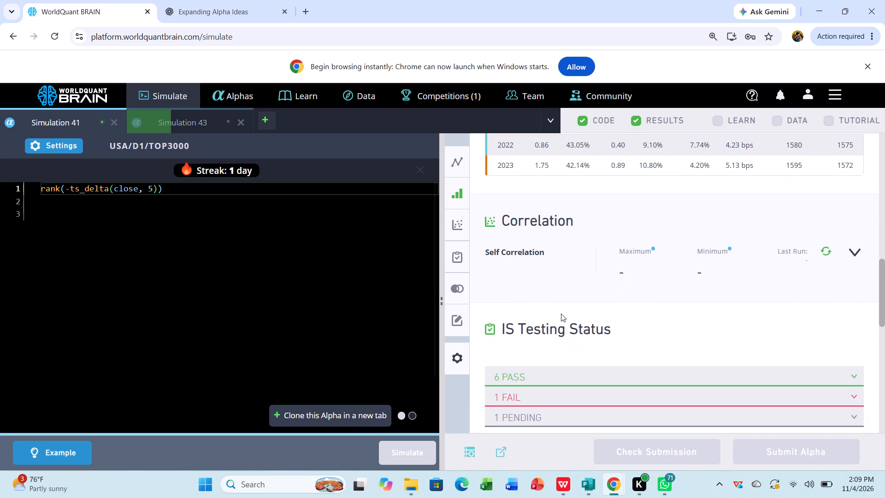
Set Simulation 41's decay to 8, apply the settings and rerun its simulation.
{"action": "left_click", "coordinate": [66, 146]}
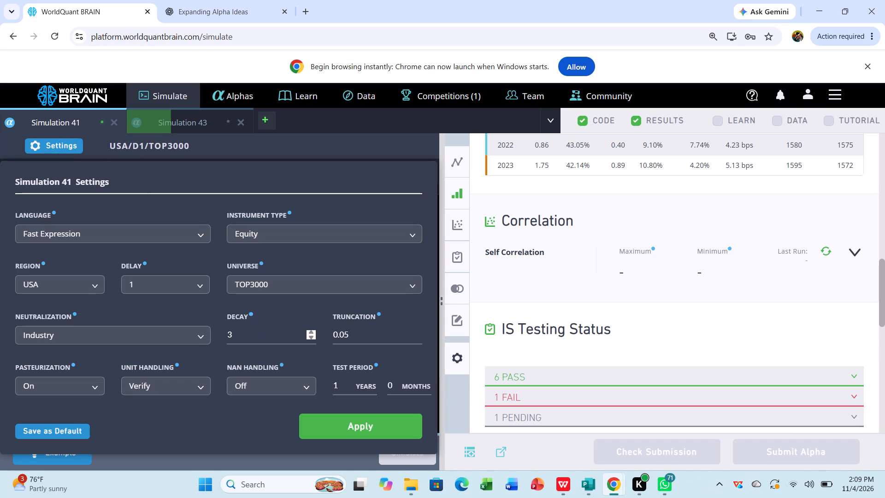
{"action": "left_click", "coordinate": [257, 341]}
{"action": "key", "text": "BackSpace"}
{"action": "key", "text": "BackSpace"}
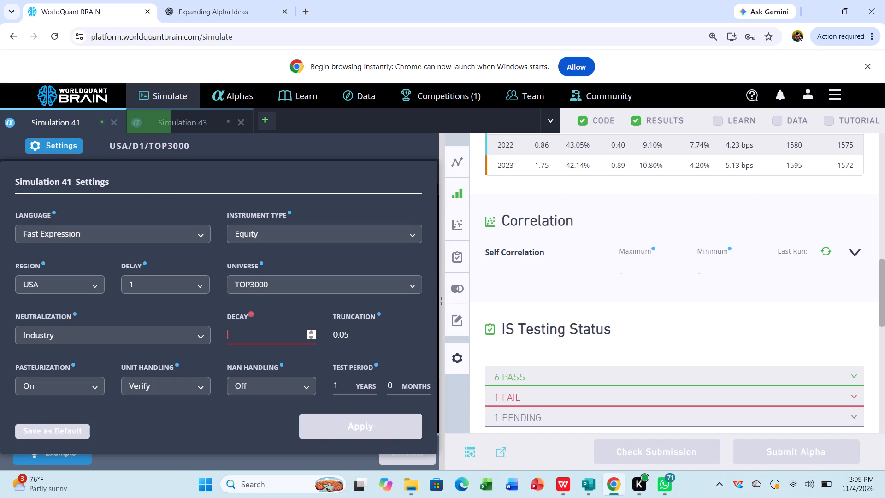
{"action": "key", "text": "8"}
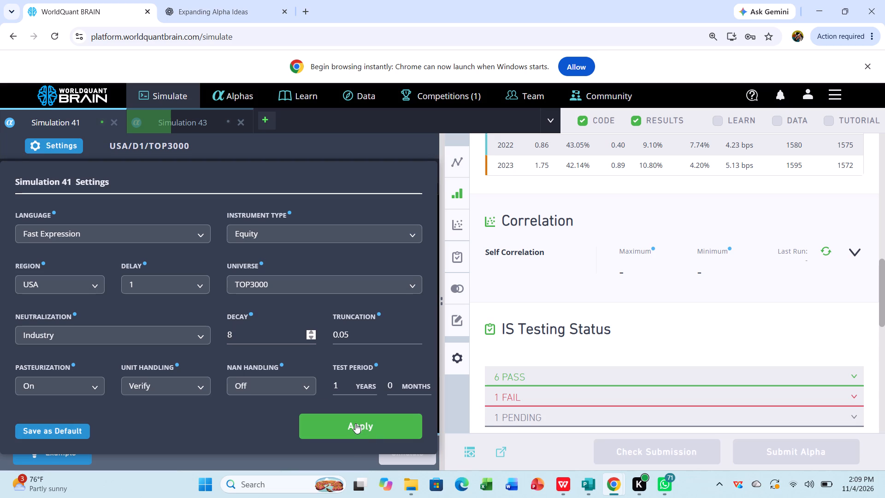
{"action": "left_click", "coordinate": [355, 423]}
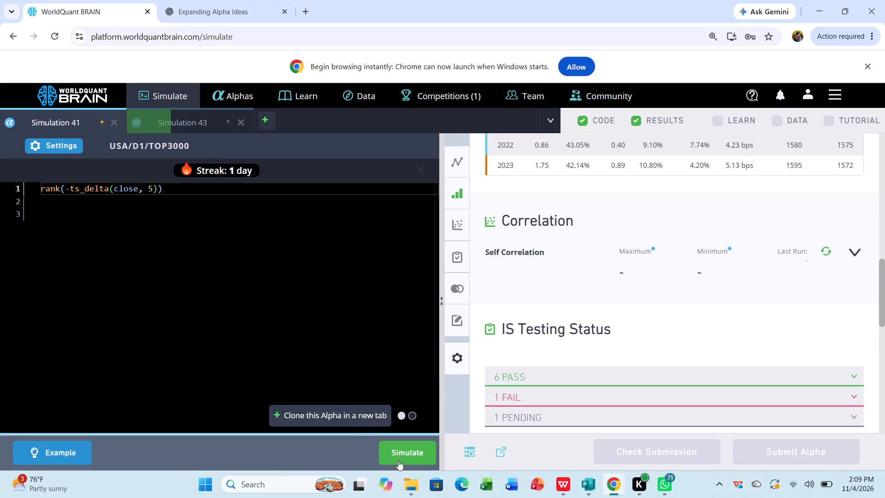
{"action": "left_click", "coordinate": [403, 456]}
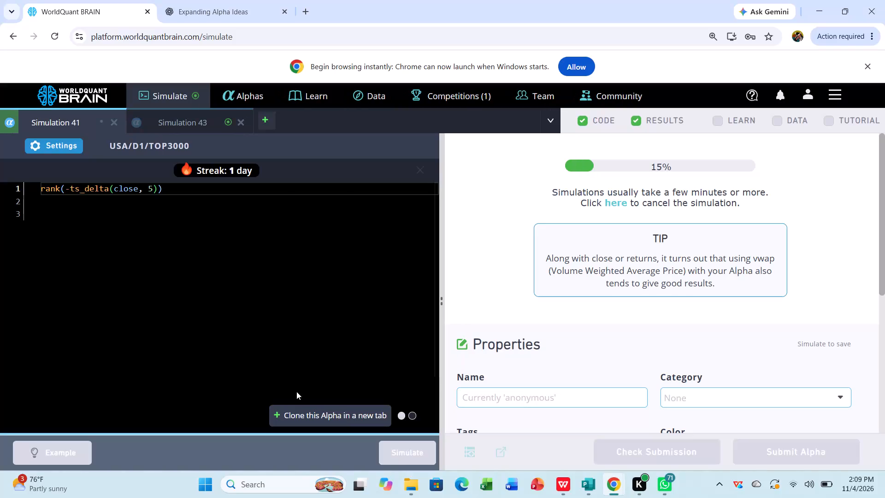
Examine Simulation 43's rerun results with the test period shown, covering the IS-period summary, yearly figures and failed IS tests.
{"action": "left_click", "coordinate": [201, 119]}
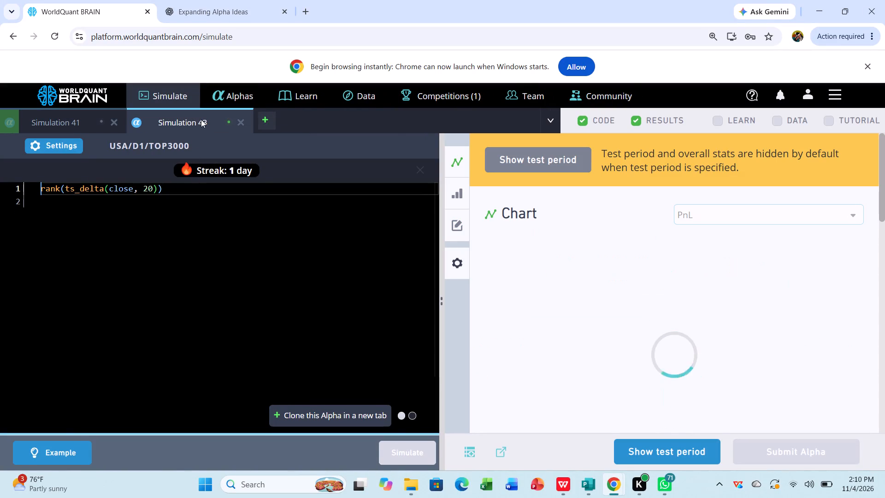
{"action": "left_click", "coordinate": [658, 443]}
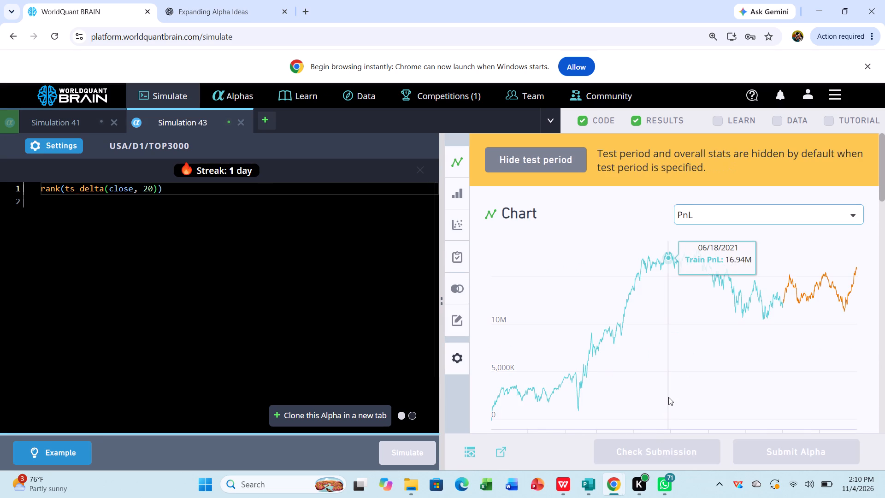
{"action": "scroll", "coordinate": [668, 397], "scroll_direction": "down", "scroll_amount": 3}
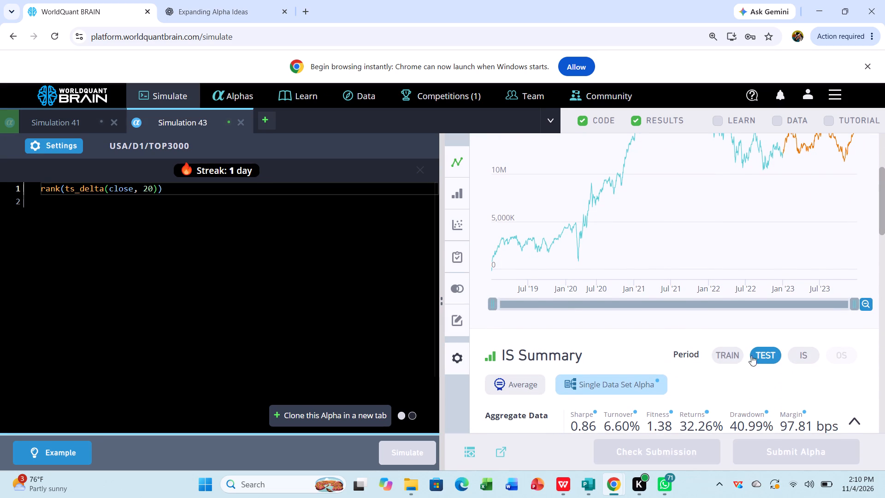
{"action": "left_click", "coordinate": [802, 352]}
{"action": "scroll", "coordinate": [802, 352], "scroll_direction": "down", "scroll_amount": 1}
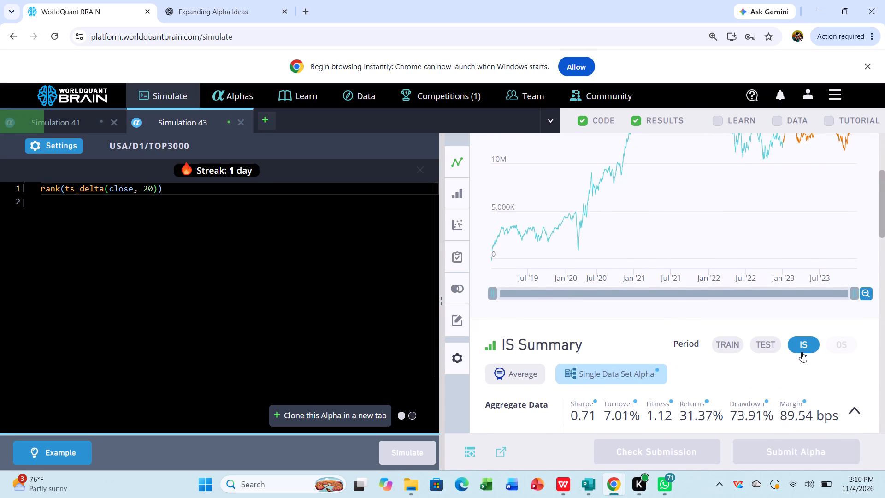
{"action": "scroll", "coordinate": [802, 352], "scroll_direction": "down", "scroll_amount": 3}
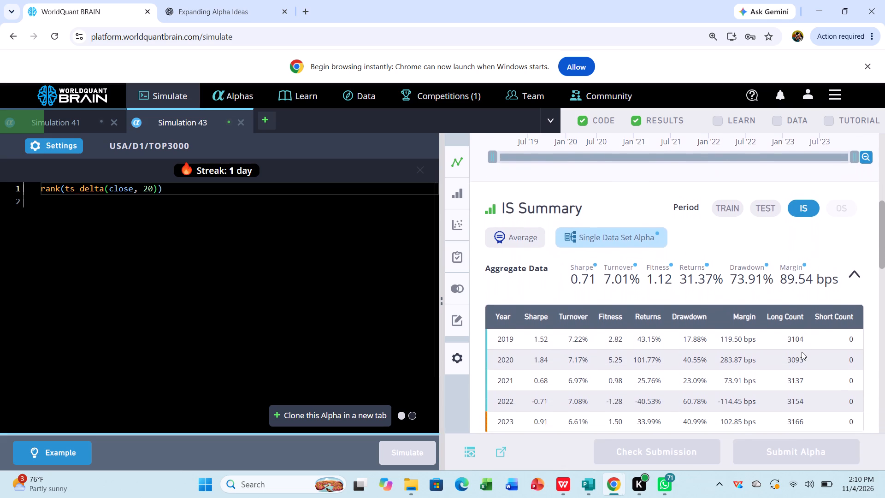
{"action": "scroll", "coordinate": [802, 352], "scroll_direction": "down", "scroll_amount": 3}
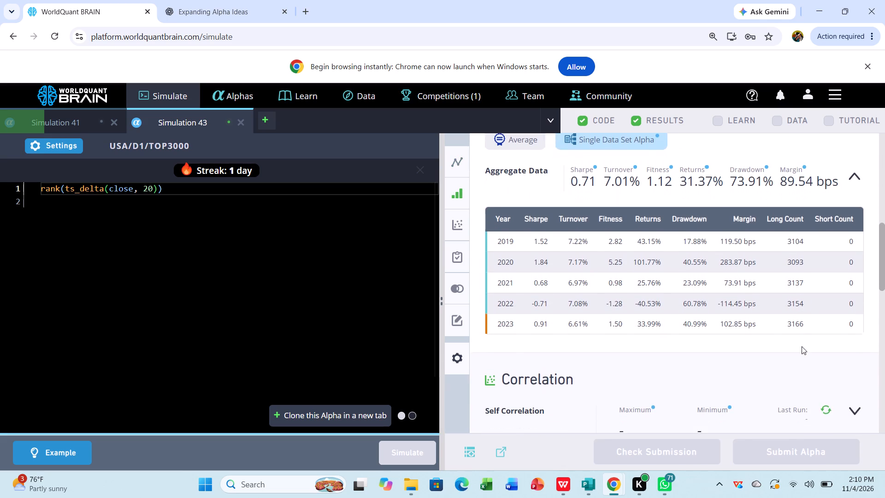
{"action": "scroll", "coordinate": [802, 346], "scroll_direction": "down", "scroll_amount": 1}
{"action": "scroll", "coordinate": [762, 332], "scroll_direction": "down", "scroll_amount": 4}
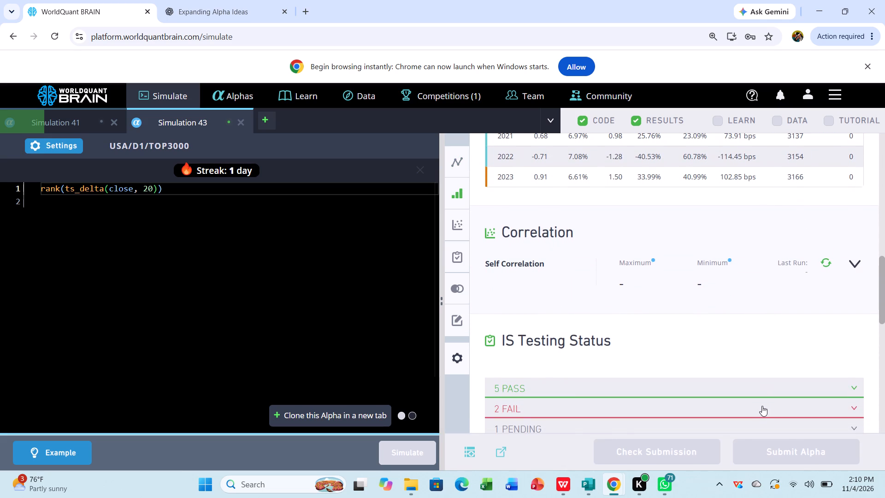
{"action": "left_click", "coordinate": [762, 406]}
{"action": "scroll", "coordinate": [762, 406], "scroll_direction": "down", "scroll_amount": 2}
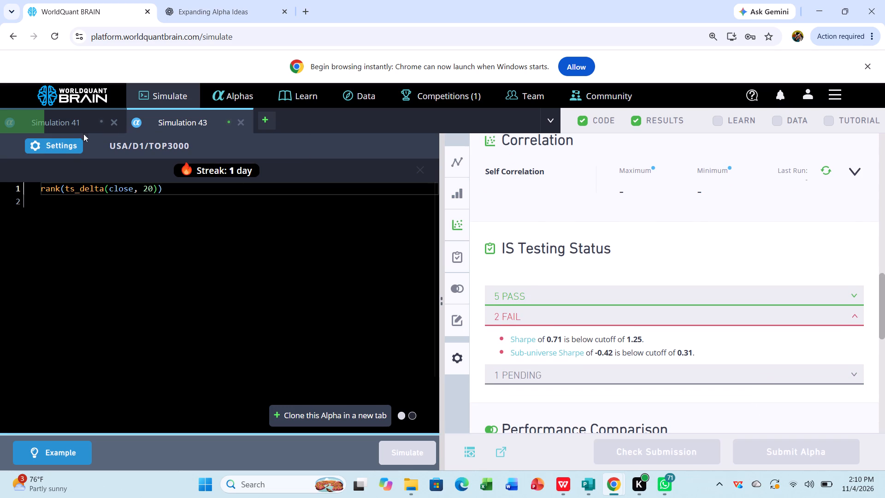
Set Simulation 43's neutralization to Subindustry, apply the settings and rerun its simulation.
{"action": "left_click", "coordinate": [62, 146]}
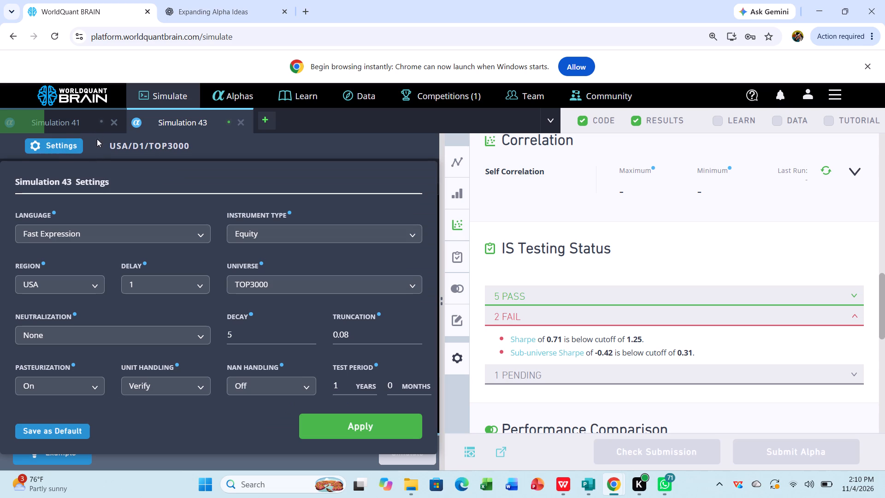
{"action": "left_click", "coordinate": [193, 332]}
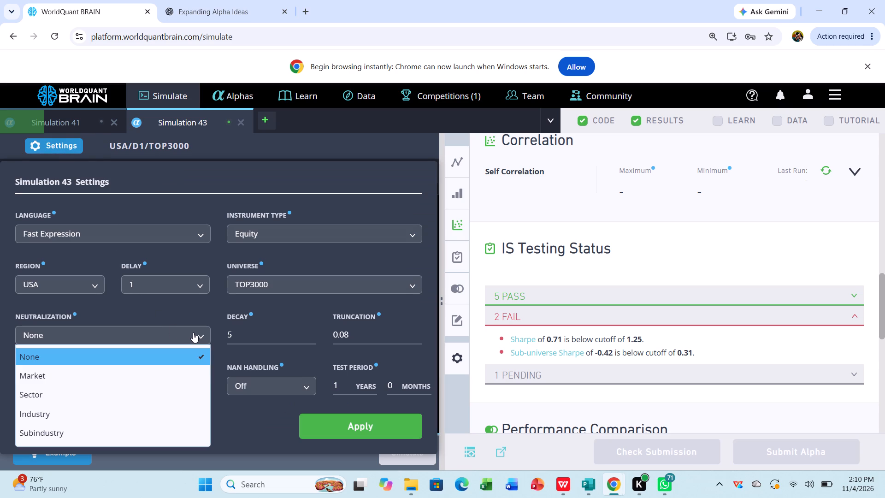
{"action": "left_click", "coordinate": [124, 427]}
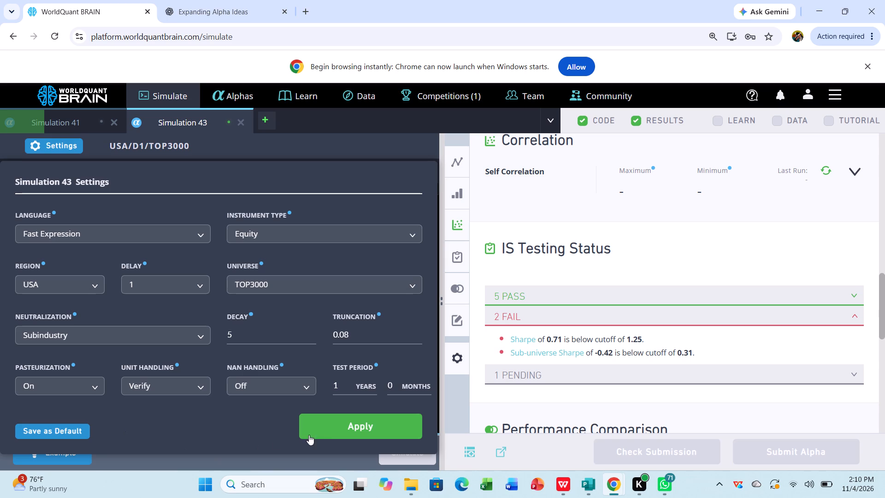
{"action": "left_click", "coordinate": [336, 430]}
{"action": "left_click", "coordinate": [394, 449]}
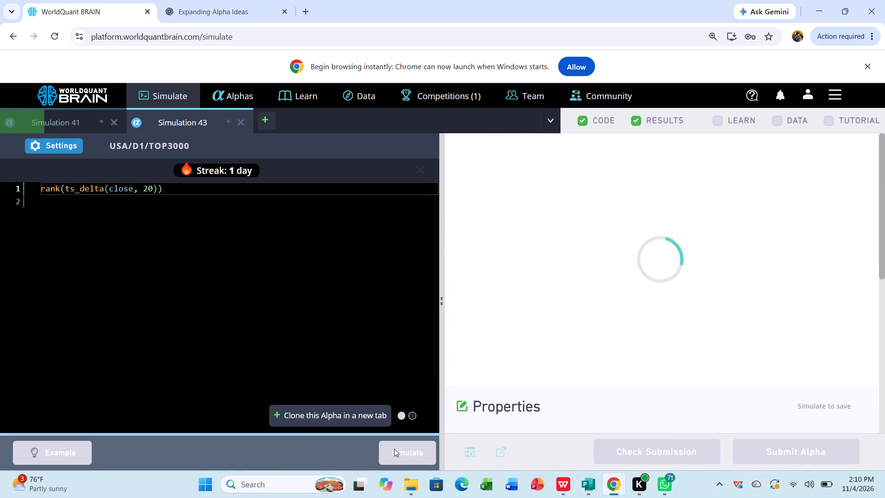
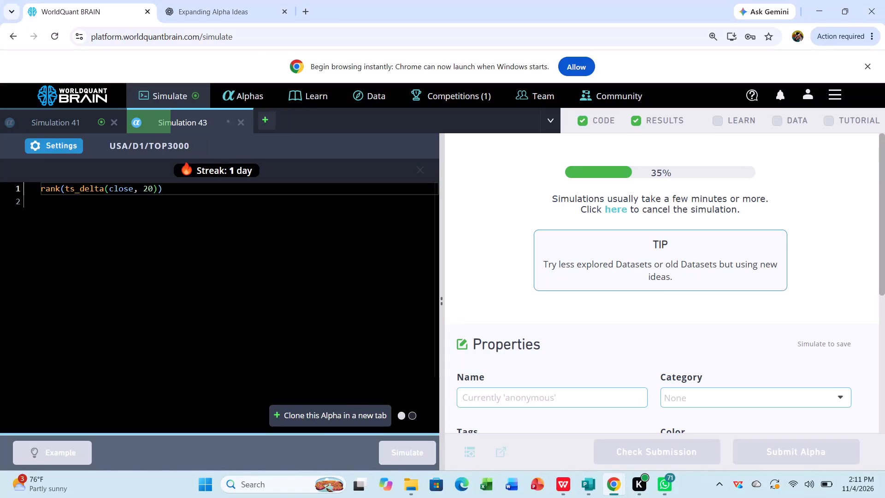
Examine Simulation 41's rerun results with the test period shown, covering the IS-period summary, yearly figures and failed IS tests.
{"action": "left_click", "coordinate": [64, 121]}
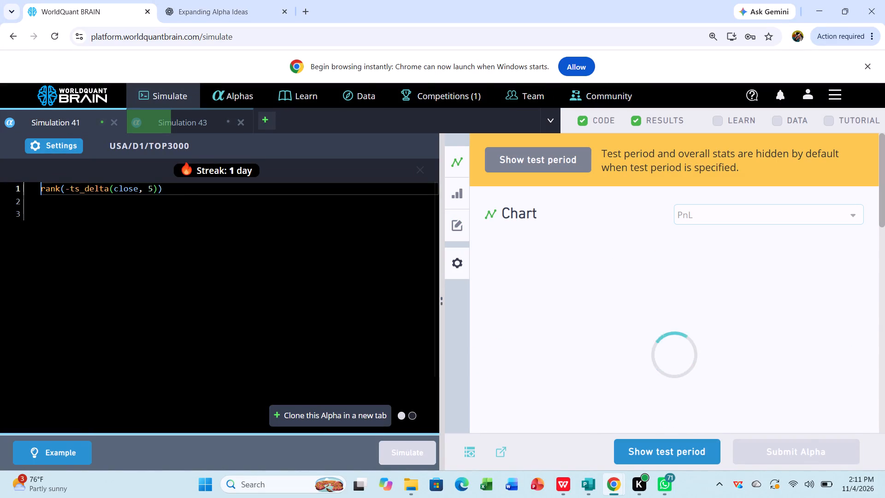
{"action": "left_click", "coordinate": [632, 449]}
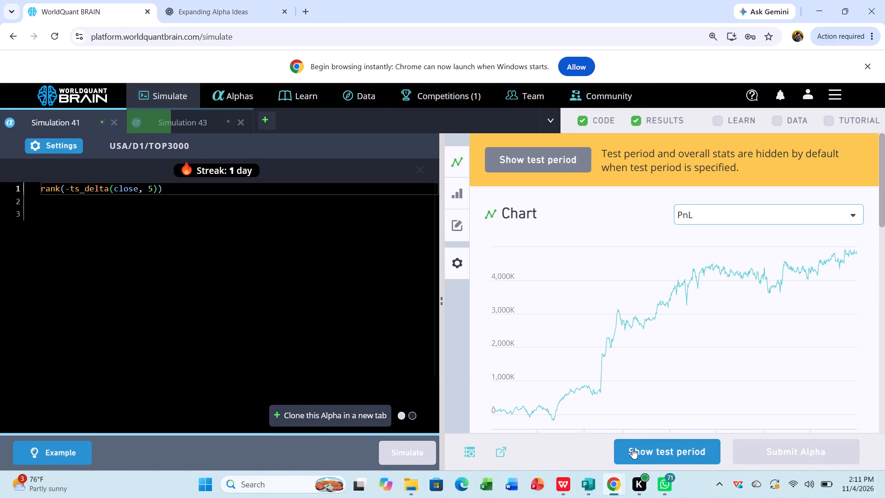
{"action": "scroll", "coordinate": [631, 379], "scroll_direction": "down", "scroll_amount": 2}
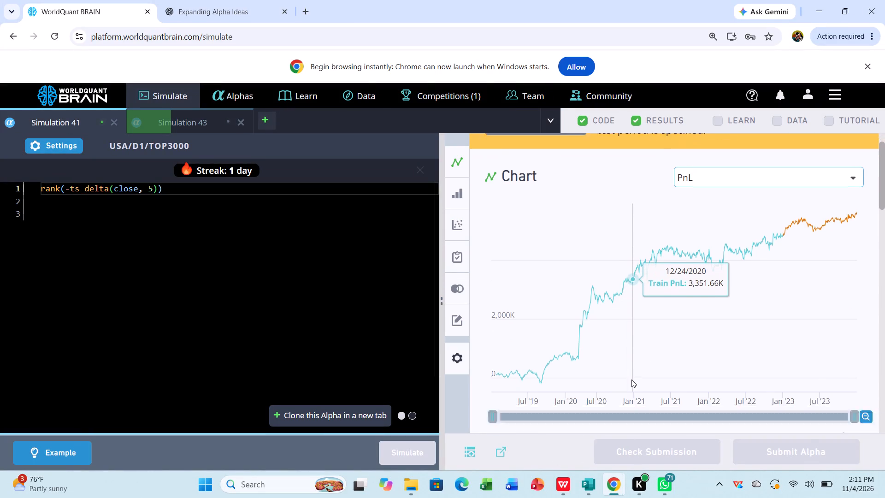
{"action": "scroll", "coordinate": [631, 379], "scroll_direction": "down", "scroll_amount": 2}
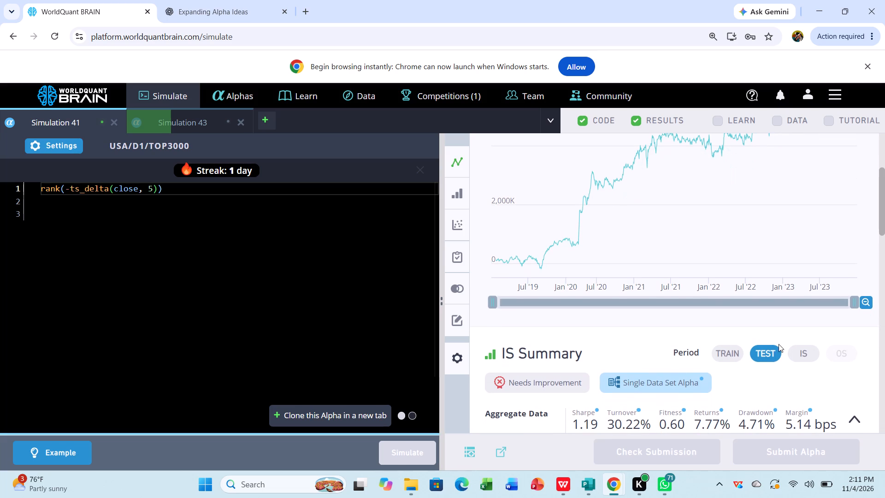
{"action": "left_click", "coordinate": [799, 347]}
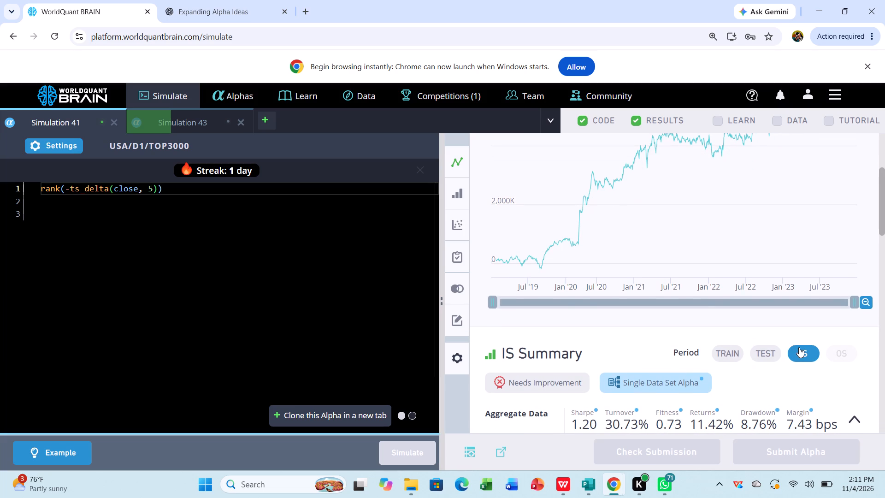
{"action": "scroll", "coordinate": [799, 347], "scroll_direction": "down", "scroll_amount": 4}
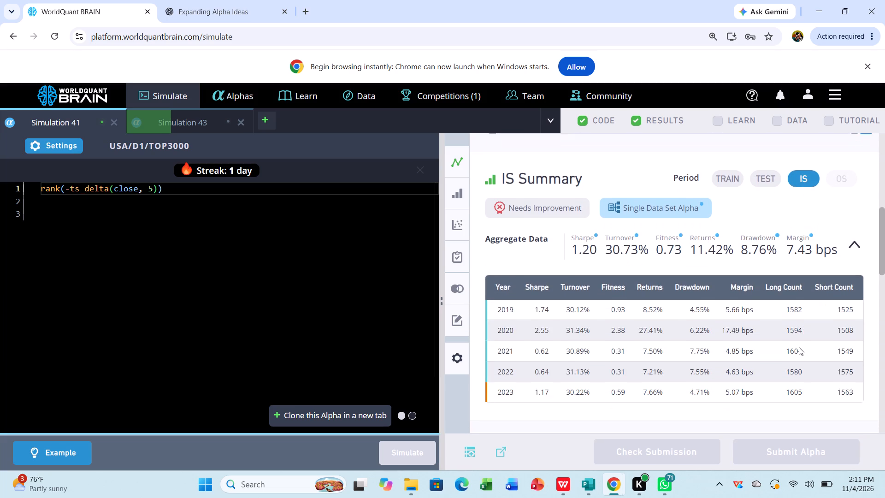
{"action": "scroll", "coordinate": [799, 347], "scroll_direction": "down", "scroll_amount": 3}
{"action": "left_click", "coordinate": [799, 347]}
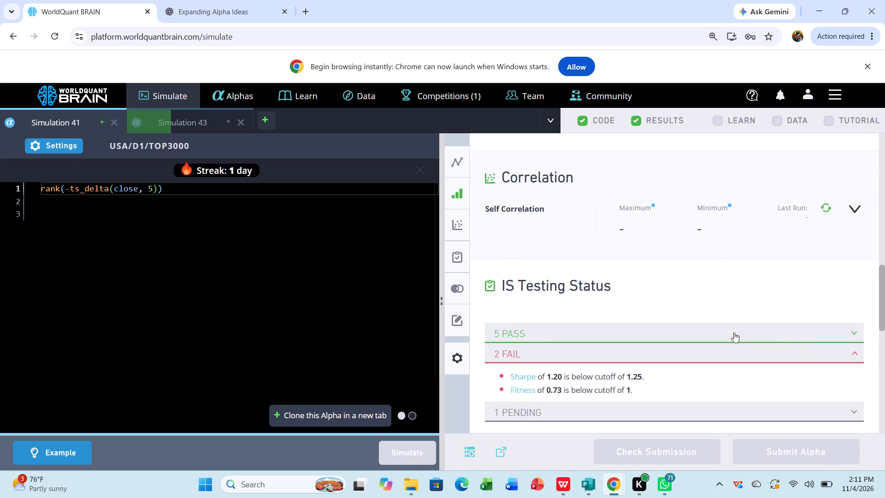
Set Simulation 41's neutralization to Subindustry, apply the settings and rerun its simulation.
{"action": "left_click", "coordinate": [59, 141]}
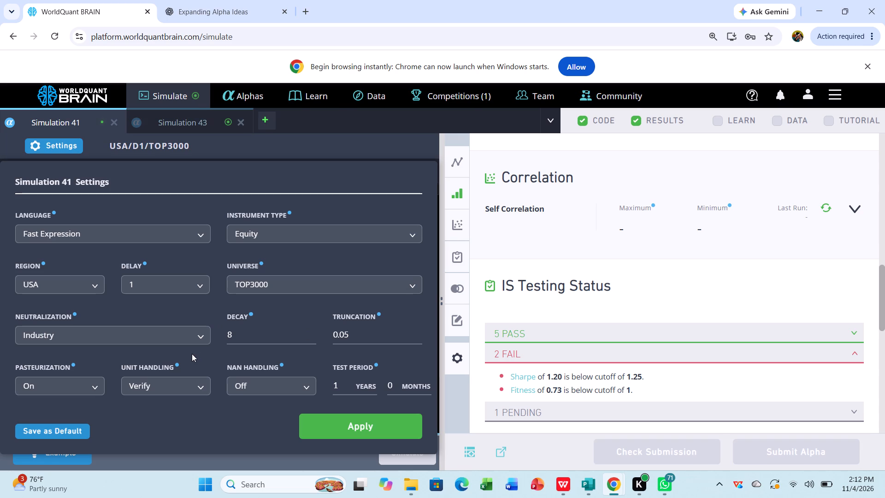
{"action": "left_click", "coordinate": [203, 335]}
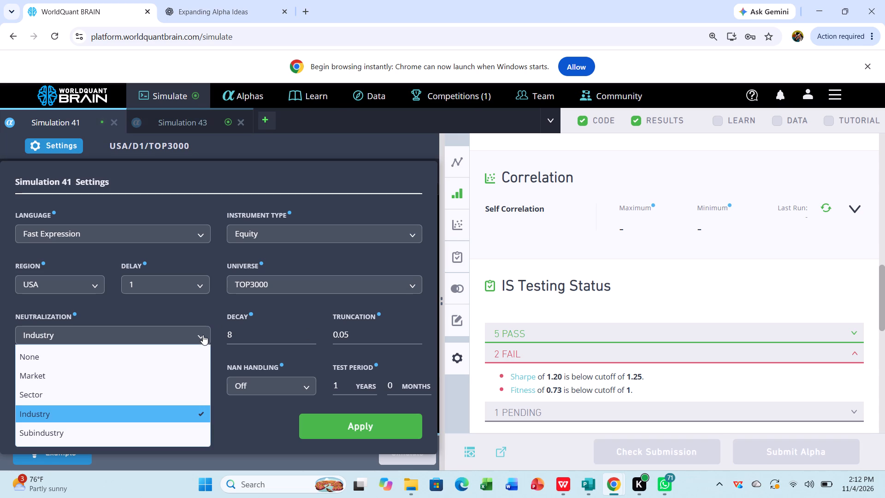
{"action": "left_click", "coordinate": [160, 429]}
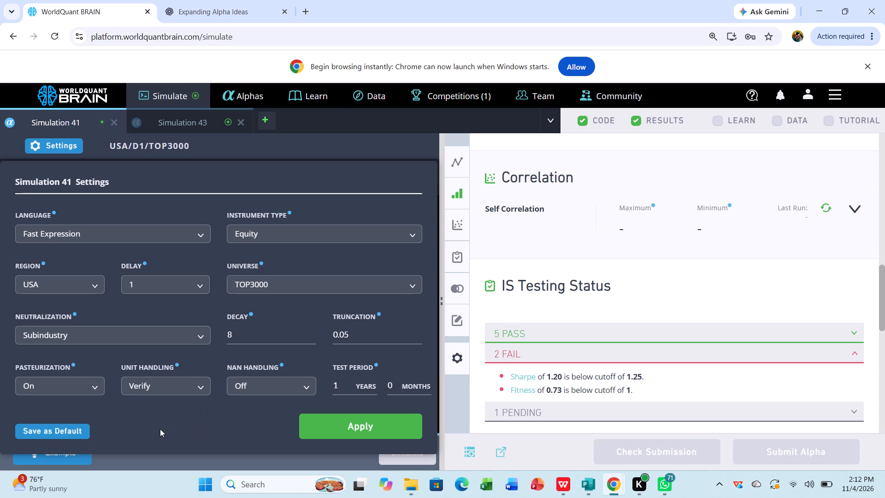
{"action": "left_click", "coordinate": [343, 416]}
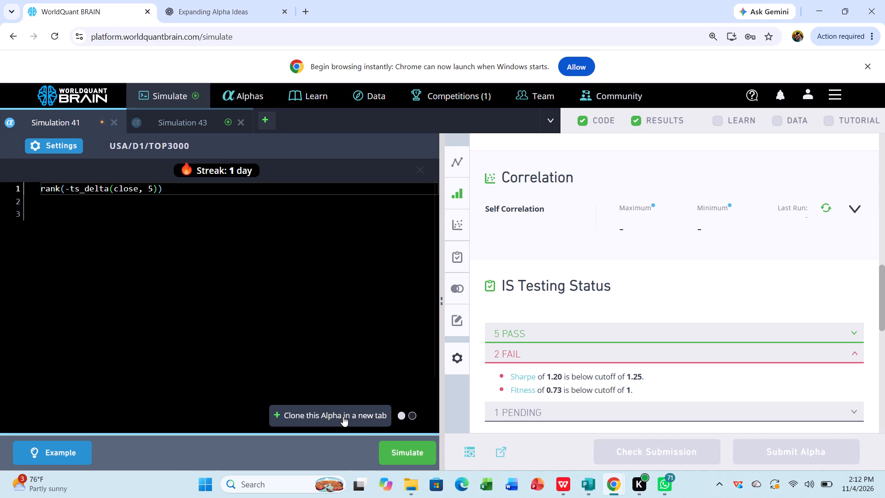
{"action": "left_click", "coordinate": [407, 454]}
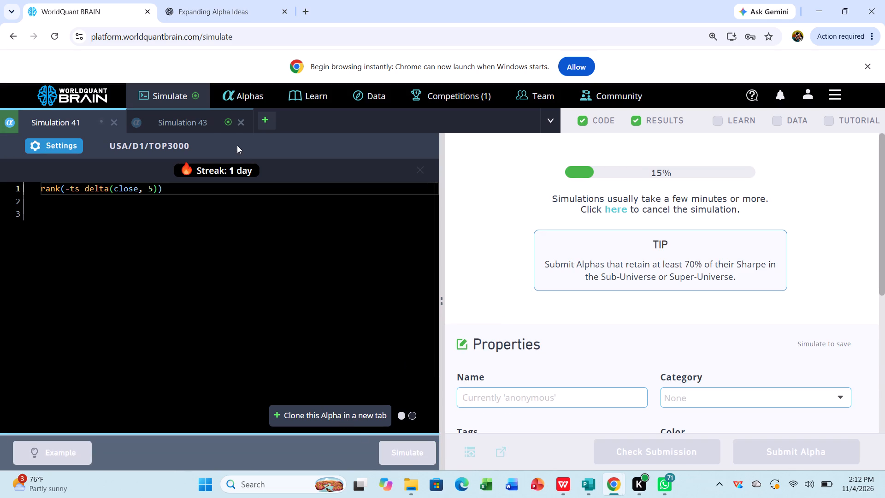
Examine Simulation 43's rerun results with the test period shown, covering the IS-period summary, yearly figures and IS testing status.
{"action": "left_click", "coordinate": [218, 118]}
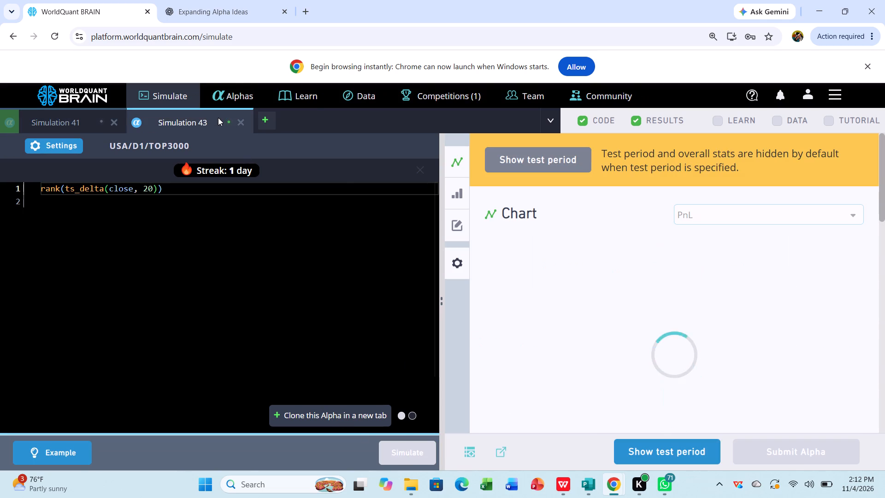
{"action": "left_click", "coordinate": [653, 445]}
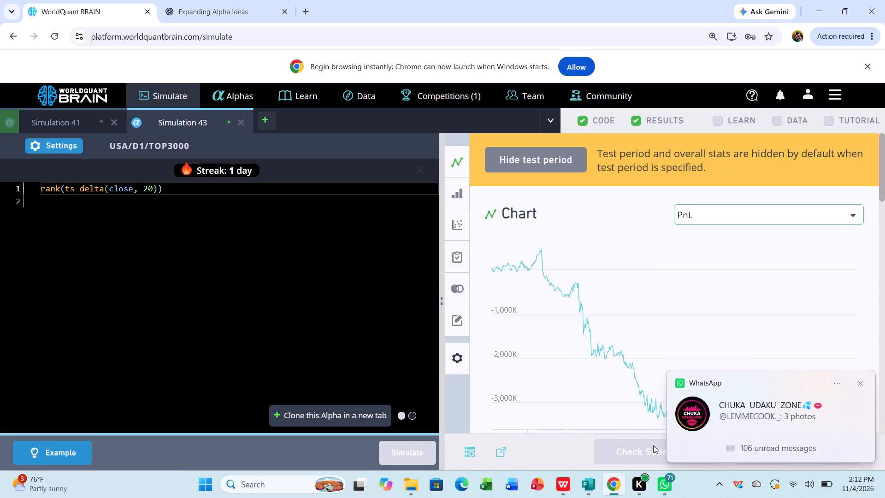
{"action": "scroll", "coordinate": [591, 351], "scroll_direction": "down", "scroll_amount": 2}
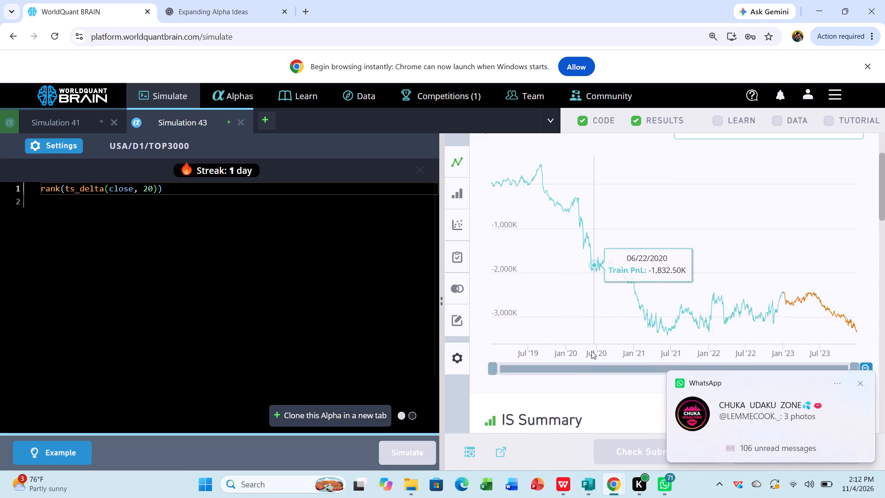
{"action": "scroll", "coordinate": [591, 351], "scroll_direction": "down", "scroll_amount": 2}
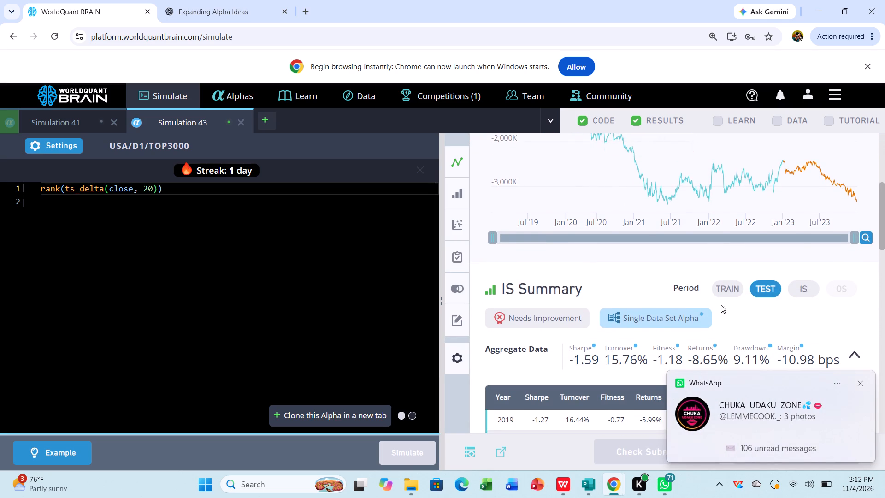
{"action": "left_click", "coordinate": [803, 285]}
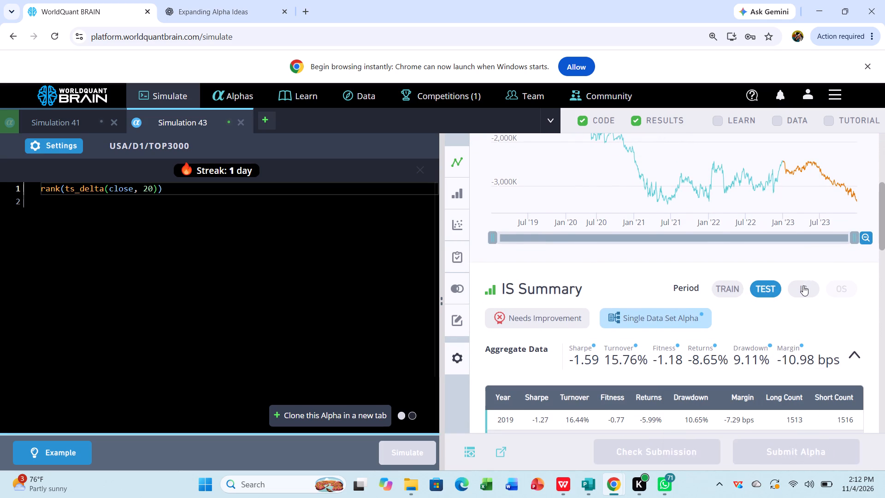
{"action": "scroll", "coordinate": [803, 285], "scroll_direction": "down", "scroll_amount": 3}
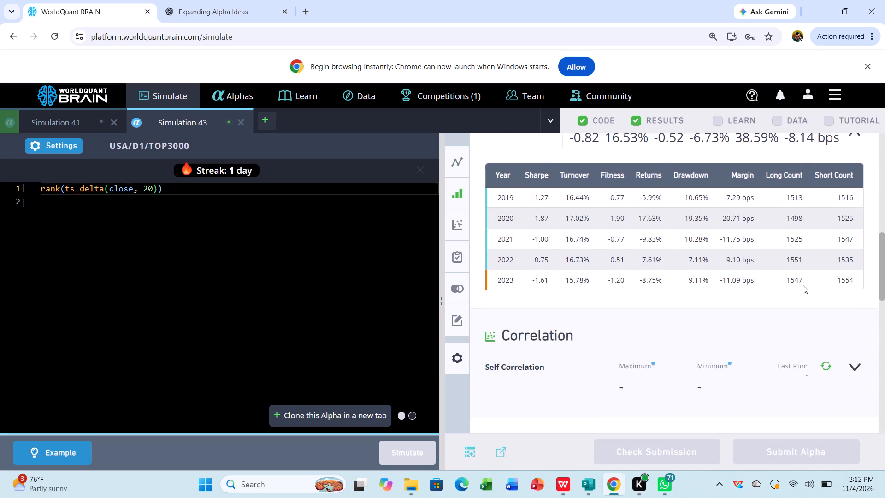
{"action": "scroll", "coordinate": [803, 285], "scroll_direction": "down", "scroll_amount": 2}
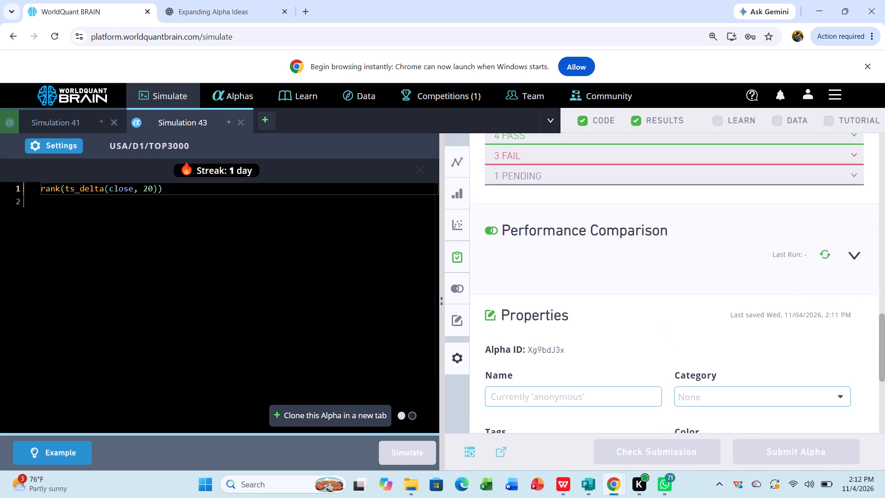
Set Simulation 43's neutralization to Industry and decay to 1, apply the settings and rerun its simulation.
{"action": "left_click", "coordinate": [61, 145]}
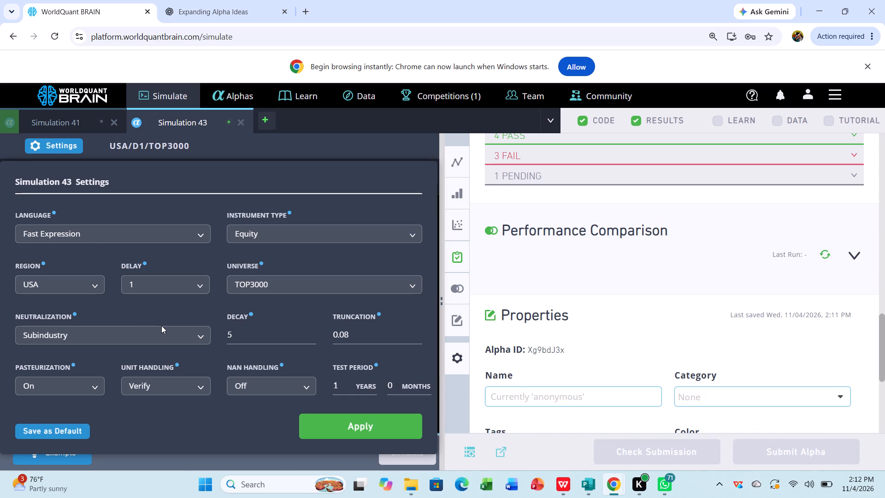
{"action": "left_click", "coordinate": [190, 338]}
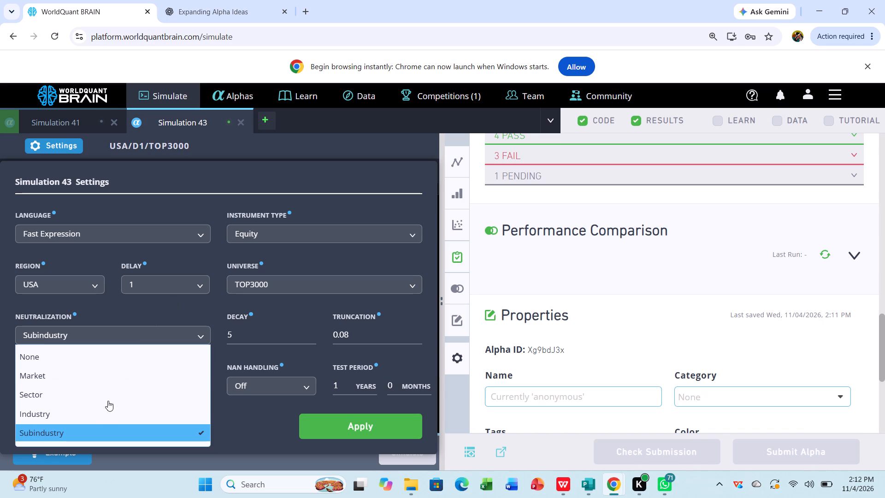
{"action": "left_click", "coordinate": [100, 410]}
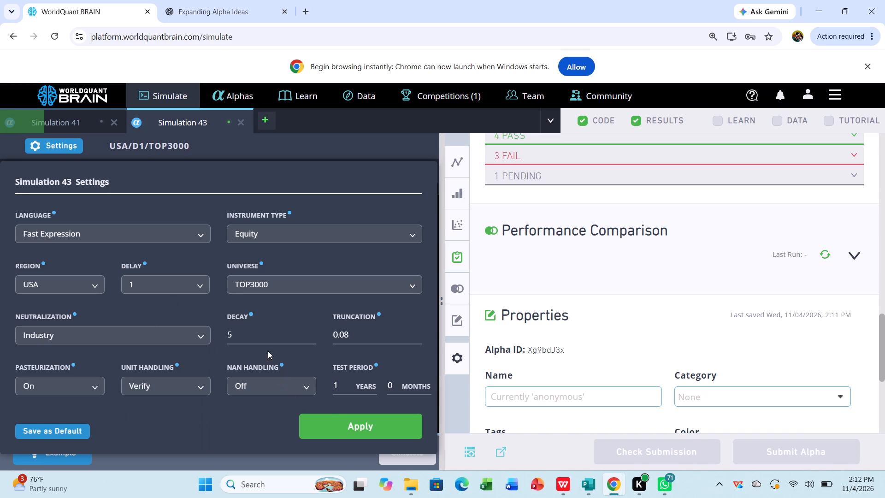
{"action": "left_click", "coordinate": [253, 336]}
{"action": "key", "text": "BackSpace"}
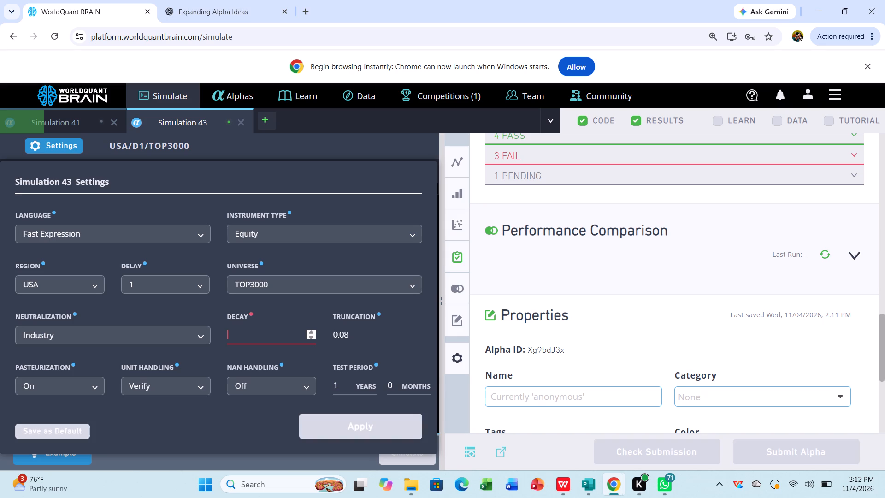
{"action": "key", "text": "1"}
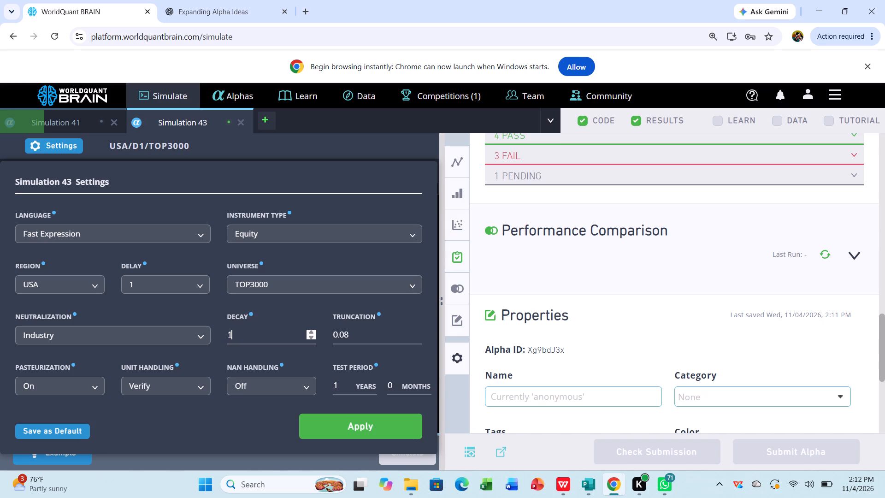
{"action": "left_click", "coordinate": [351, 423]}
{"action": "left_click", "coordinate": [419, 442]}
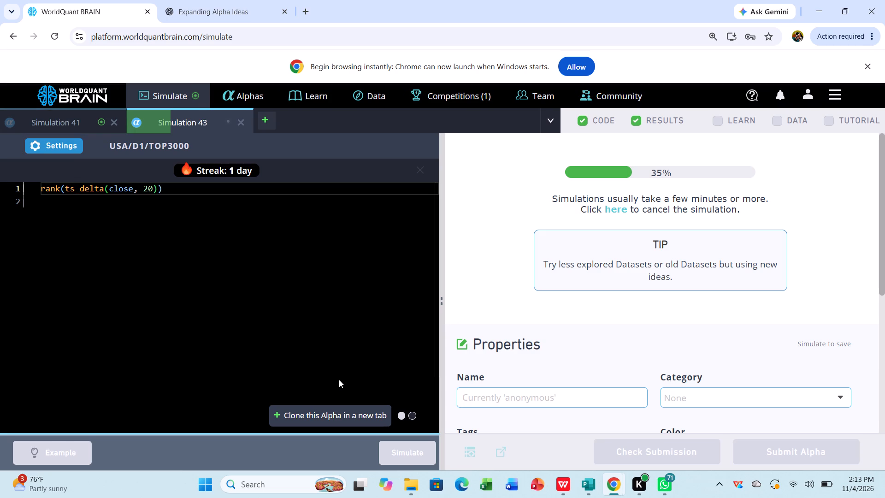
Examine Simulation 41's new results with the test period shown, covering the IS-period summary, yearly figures and failed IS test.
{"action": "left_click", "coordinate": [78, 119]}
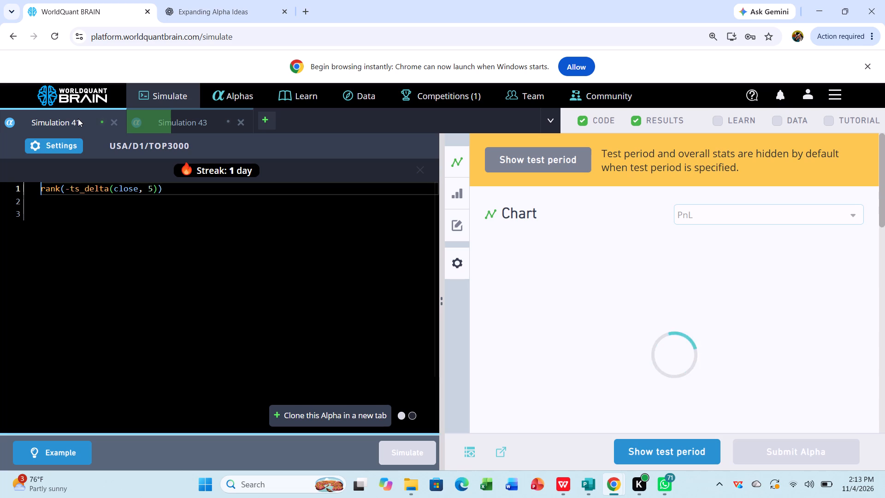
{"action": "left_click", "coordinate": [645, 450]}
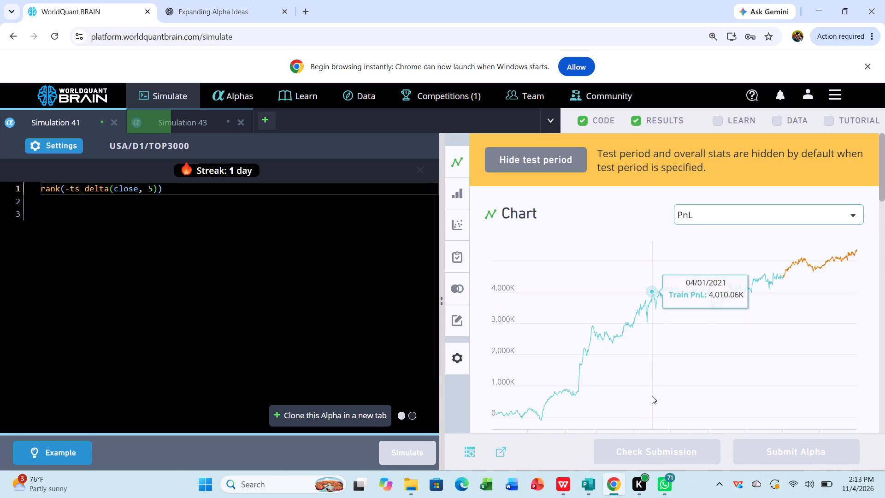
{"action": "scroll", "coordinate": [652, 396], "scroll_direction": "down", "scroll_amount": 1}
{"action": "left_click", "coordinate": [696, 302]}
{"action": "scroll", "coordinate": [696, 302], "scroll_direction": "down", "scroll_amount": 3}
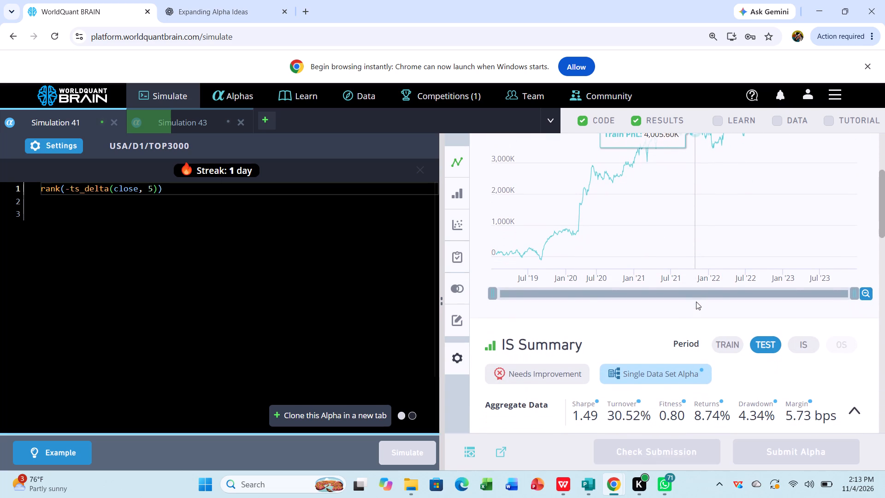
{"action": "scroll", "coordinate": [696, 302], "scroll_direction": "down", "scroll_amount": 1}
{"action": "left_click", "coordinate": [802, 340]}
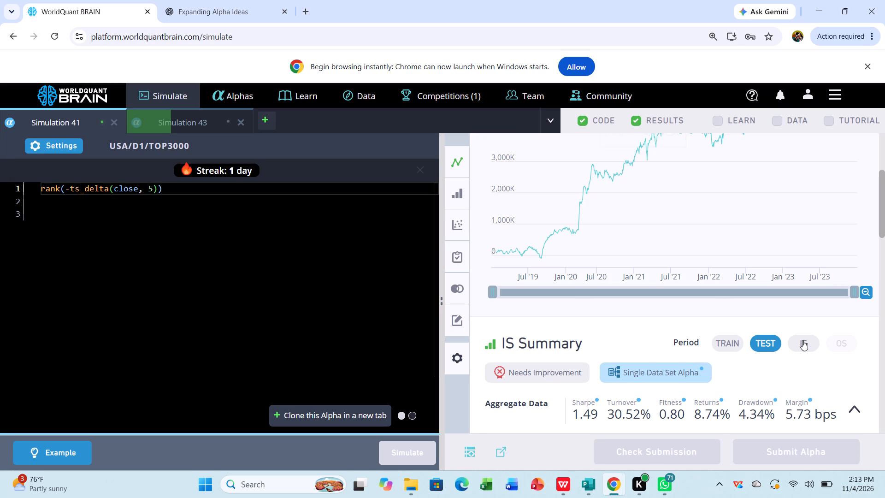
{"action": "scroll", "coordinate": [741, 397], "scroll_direction": "down", "scroll_amount": 2}
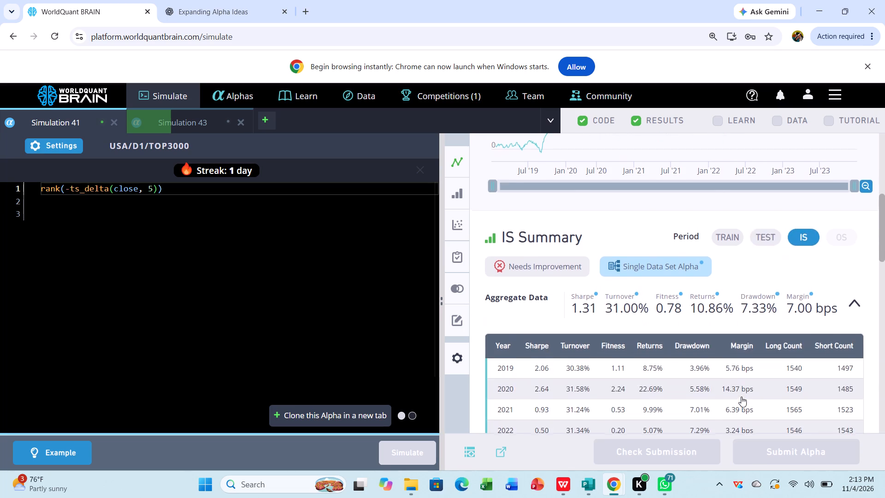
{"action": "scroll", "coordinate": [741, 397], "scroll_direction": "down", "scroll_amount": 3}
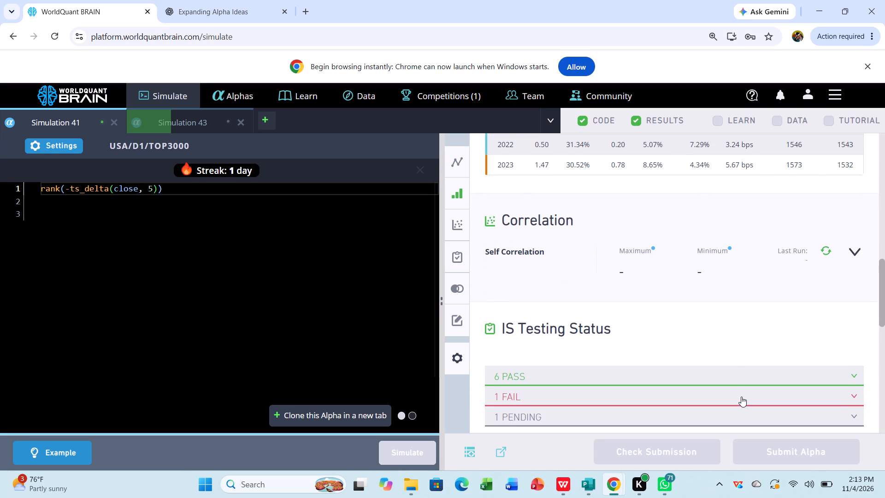
{"action": "left_click", "coordinate": [741, 397]}
{"action": "scroll", "coordinate": [741, 397], "scroll_direction": "down", "scroll_amount": 1}
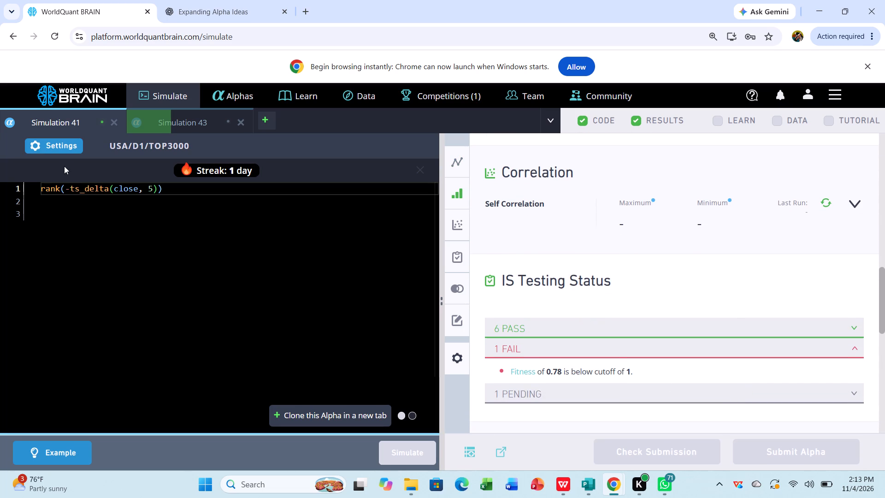
Set Simulation 41's decay to 20, apply the settings and rerun its simulation.
{"action": "left_click", "coordinate": [68, 137]}
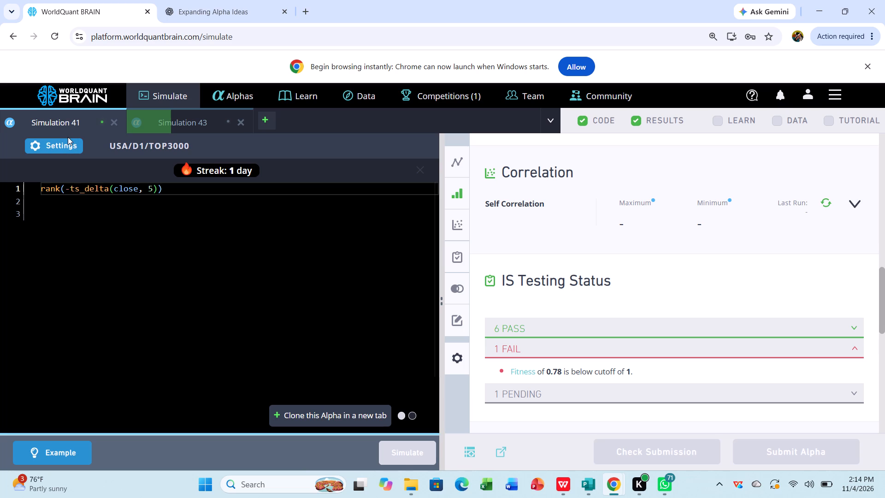
{"action": "left_click", "coordinate": [67, 142]}
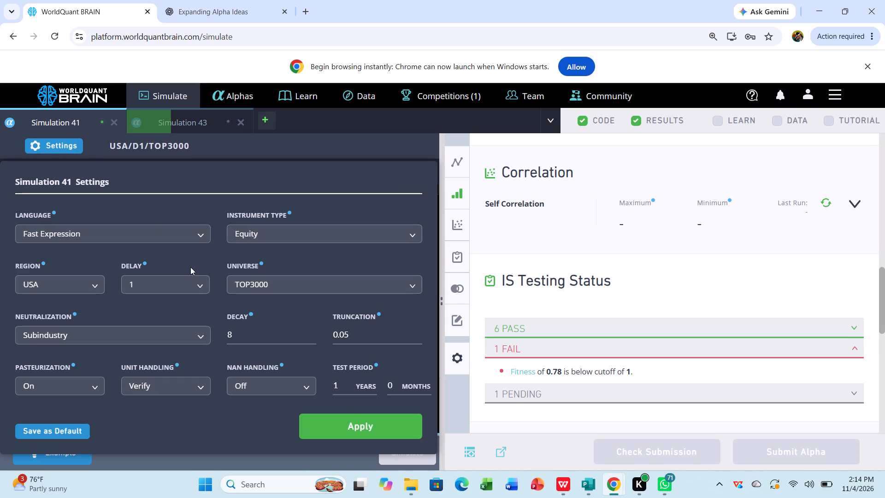
{"action": "left_click", "coordinate": [247, 336]}
{"action": "key", "text": "BackSpace"}
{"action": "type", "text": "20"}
{"action": "left_click", "coordinate": [348, 424]}
{"action": "left_click", "coordinate": [401, 454]}
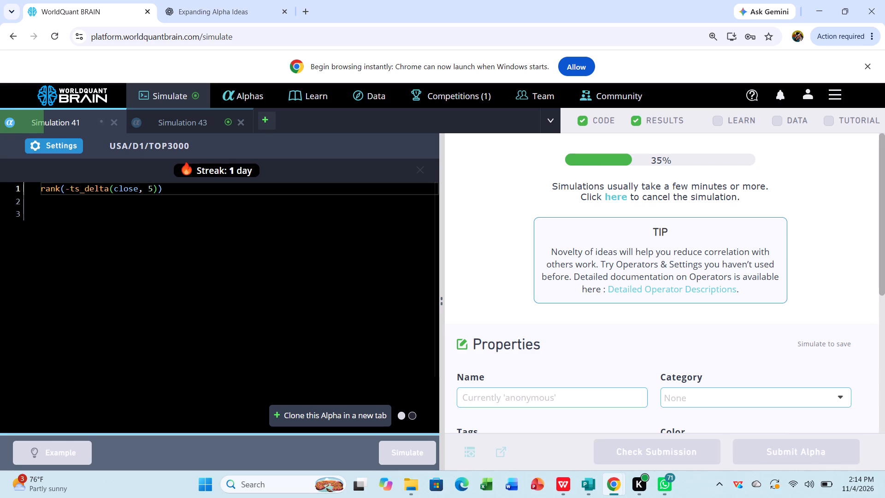
Examine Simulation 43's rerun results with the test period shown, covering the PnL chart and the IS Summary.
{"action": "left_click", "coordinate": [197, 122]}
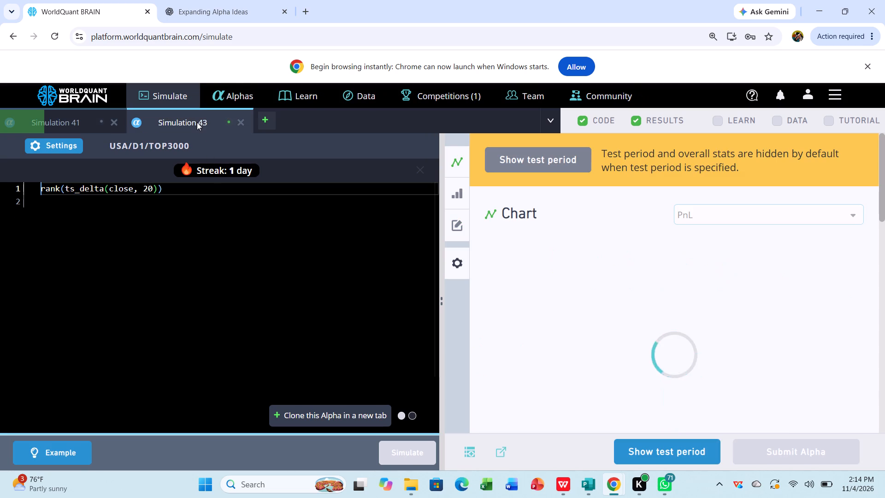
{"action": "left_click", "coordinate": [651, 443]}
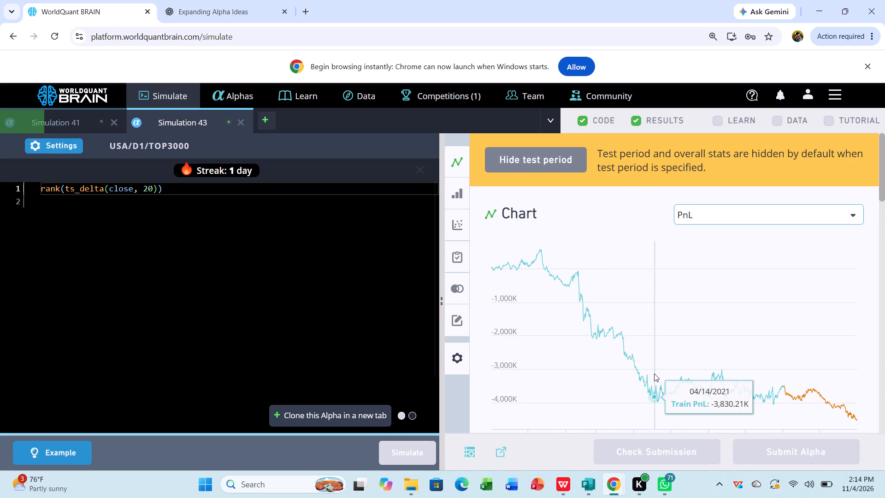
{"action": "scroll", "coordinate": [654, 373], "scroll_direction": "down", "scroll_amount": 4}
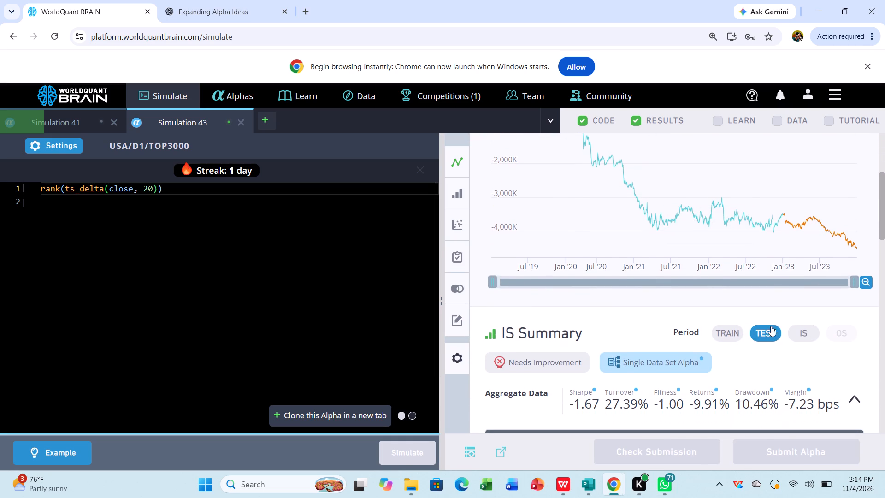
Examine Simulation 43's rerun results for the IS period, covering the aggregate data and yearly figures.
{"action": "left_click", "coordinate": [805, 327]}
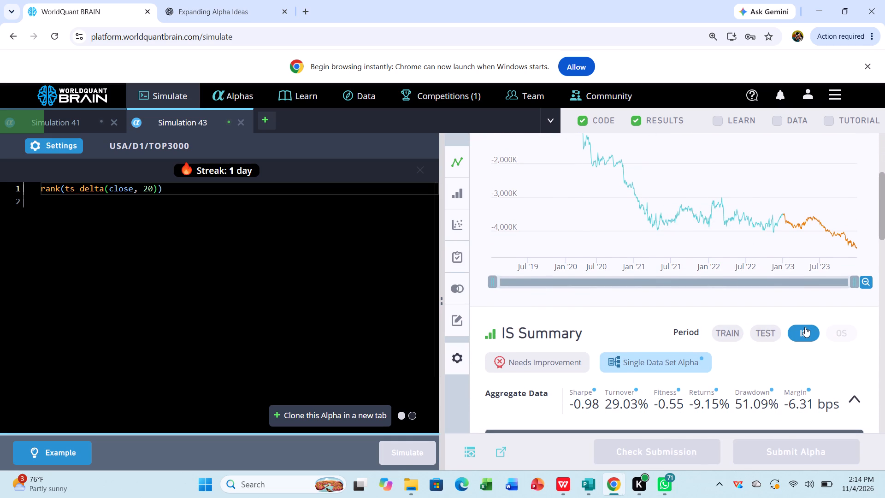
{"action": "scroll", "coordinate": [737, 369], "scroll_direction": "down", "scroll_amount": 3}
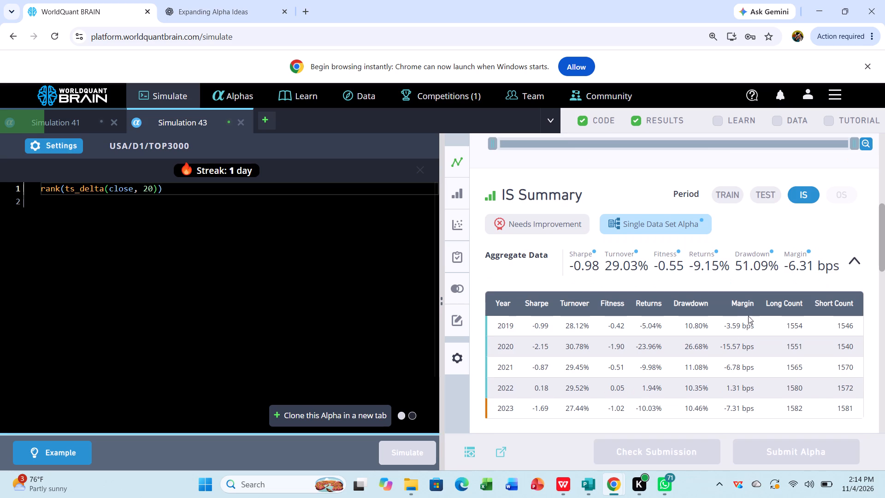
{"action": "scroll", "coordinate": [761, 263], "scroll_direction": "down", "scroll_amount": 1}
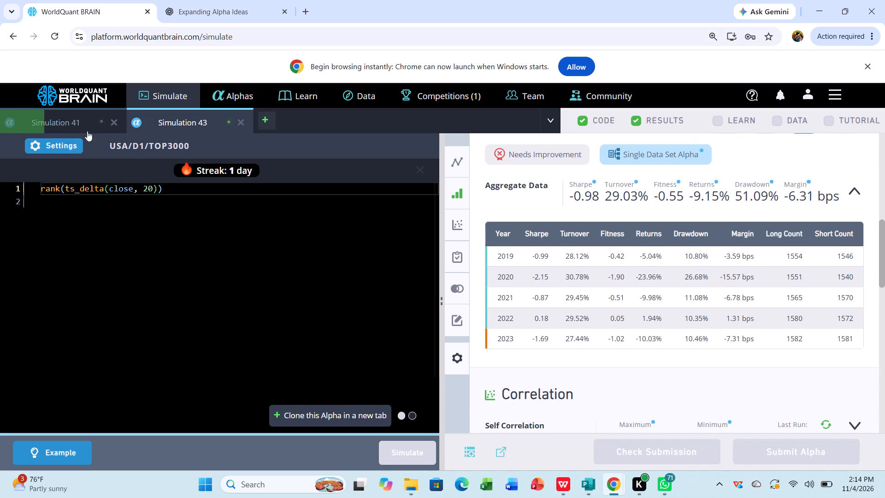
Set Simulation 43's decay to 12 and its neutralization to None in the simulation settings.
{"action": "left_click", "coordinate": [65, 137]}
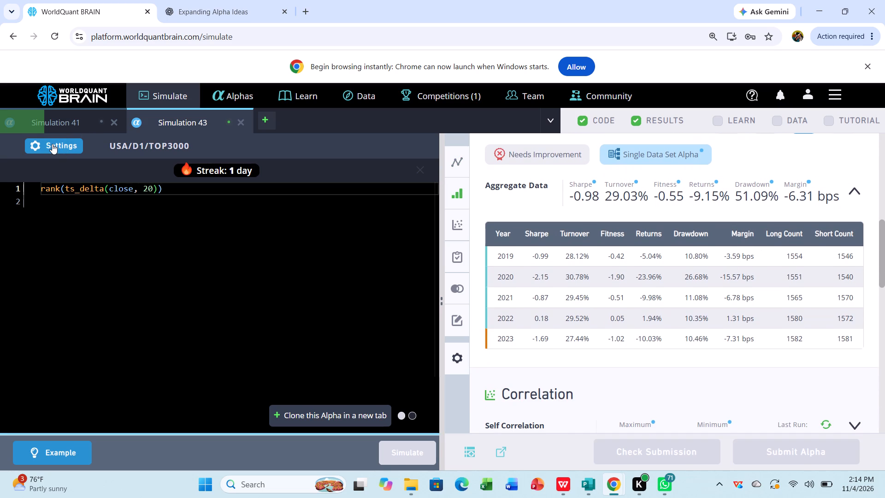
{"action": "left_click", "coordinate": [52, 144]}
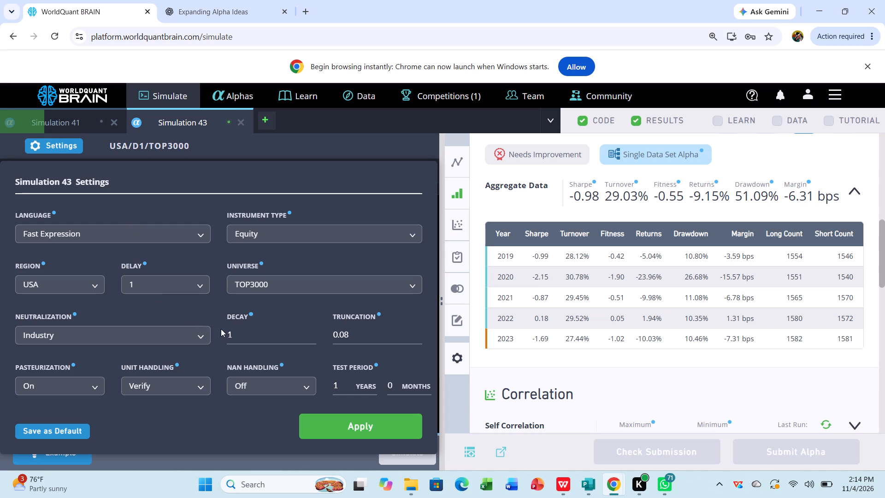
{"action": "left_click", "coordinate": [248, 333]}
{"action": "key", "text": "BackSpace"}
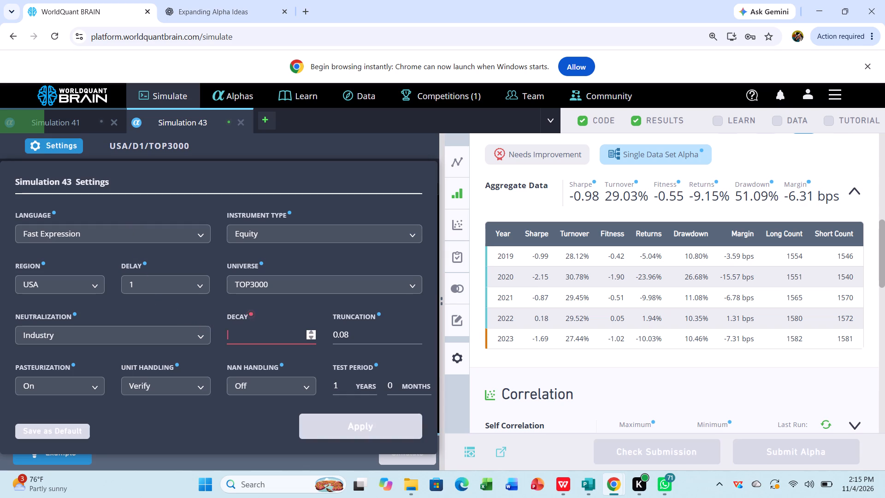
{"action": "type", "text": "12"}
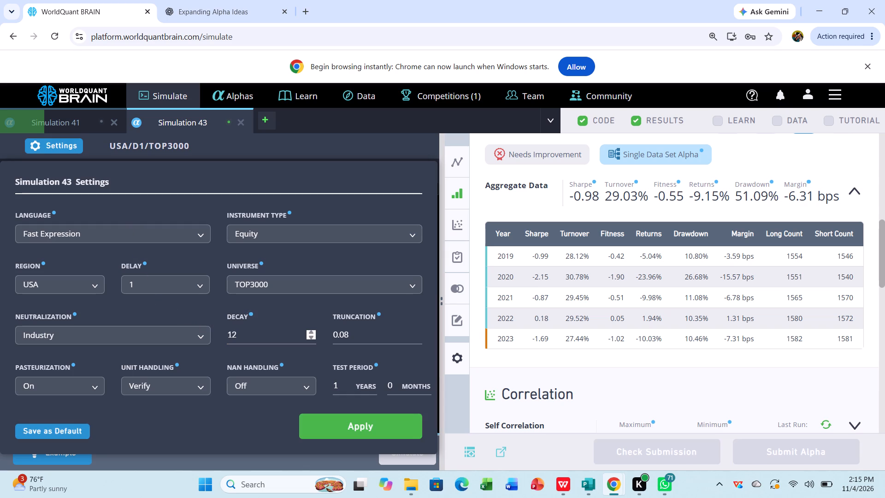
{"action": "left_click", "coordinate": [200, 338]}
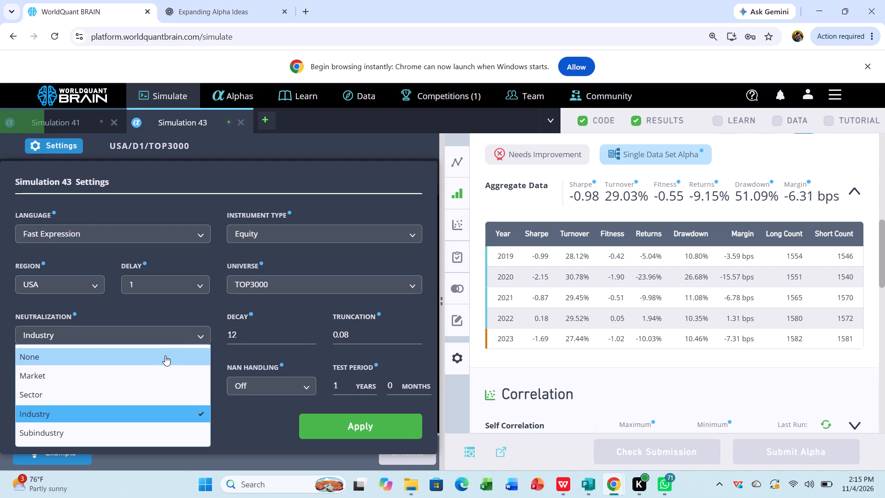
{"action": "left_click", "coordinate": [165, 356]}
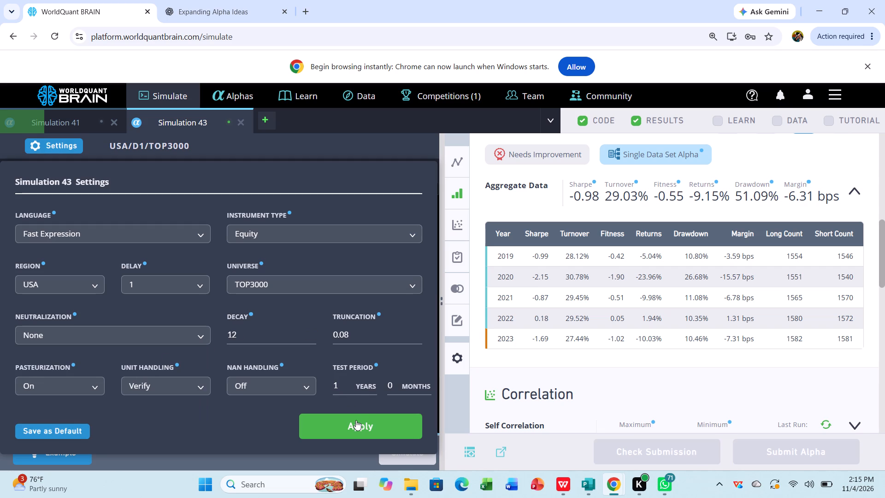
Apply the changed settings to Simulation 43 and rerun its simulation of rank(ts_delta(close, 20)).
{"action": "left_click", "coordinate": [356, 420]}
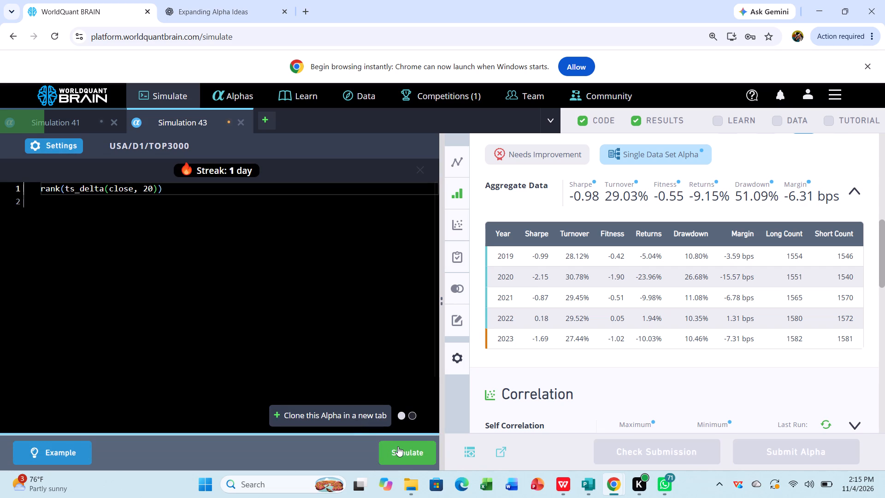
{"action": "left_click", "coordinate": [398, 446]}
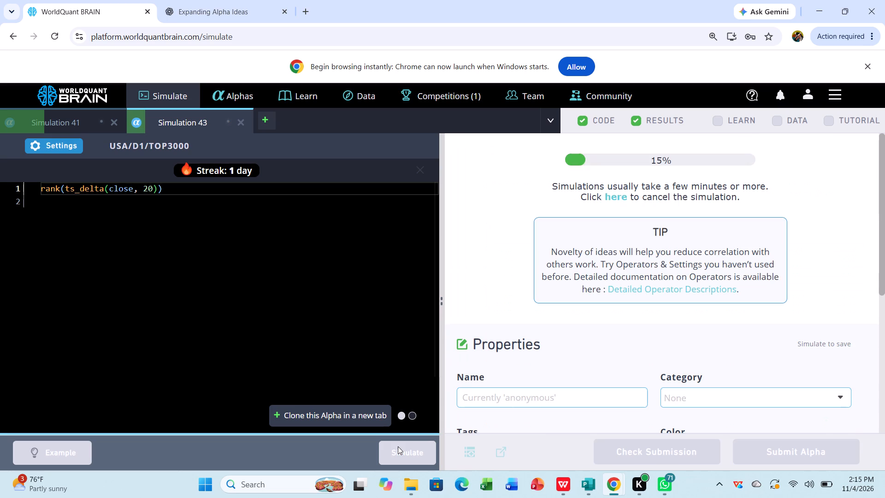
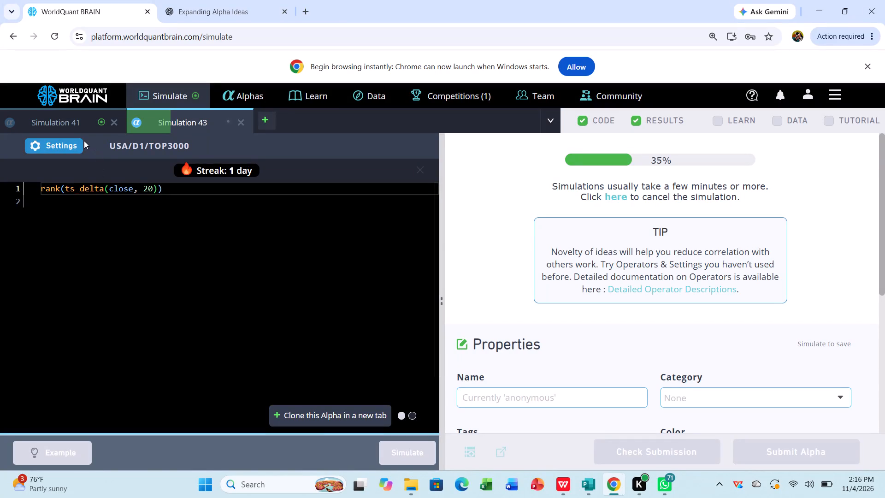
Examine Simulation 41's latest results with the test period shown, covering the PnL chart and the IS Summary's aggregate data.
{"action": "left_click", "coordinate": [72, 115]}
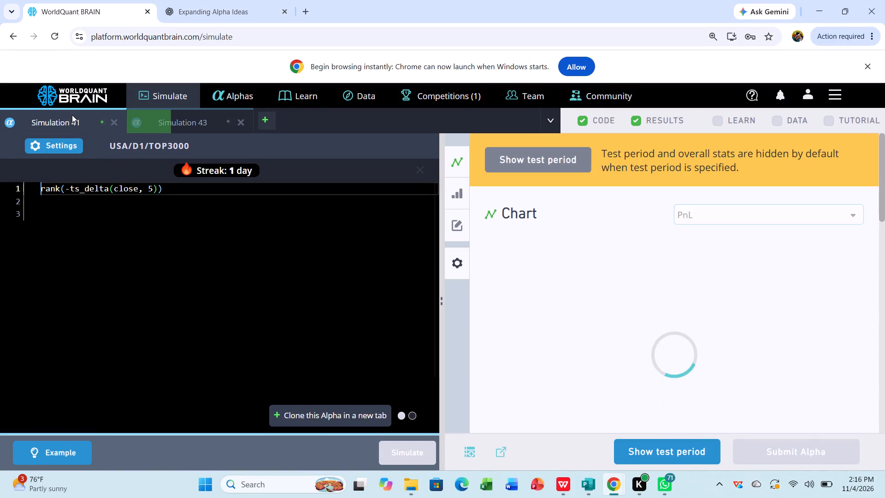
{"action": "left_click", "coordinate": [641, 446]}
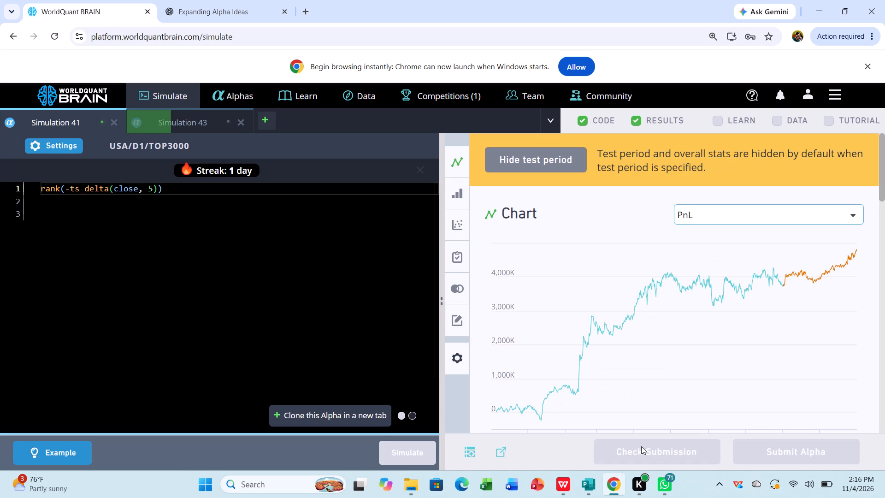
{"action": "scroll", "coordinate": [671, 405], "scroll_direction": "down", "scroll_amount": 3}
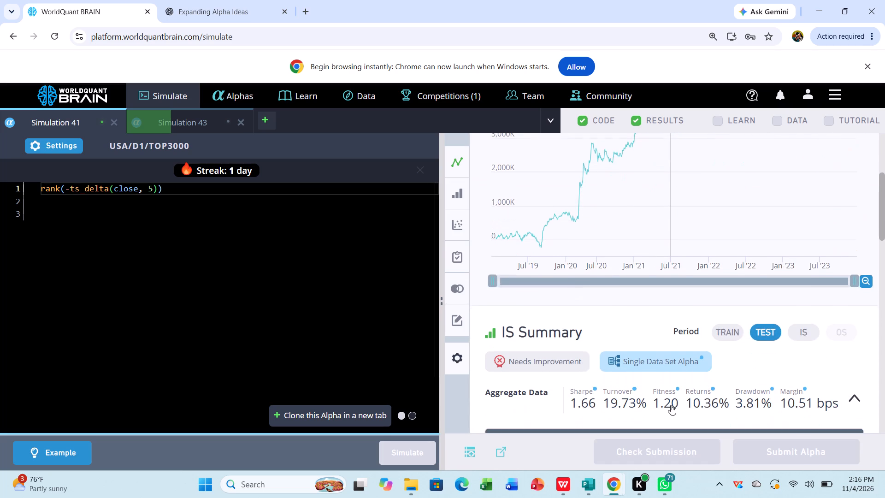
{"action": "scroll", "coordinate": [671, 405], "scroll_direction": "down", "scroll_amount": 1}
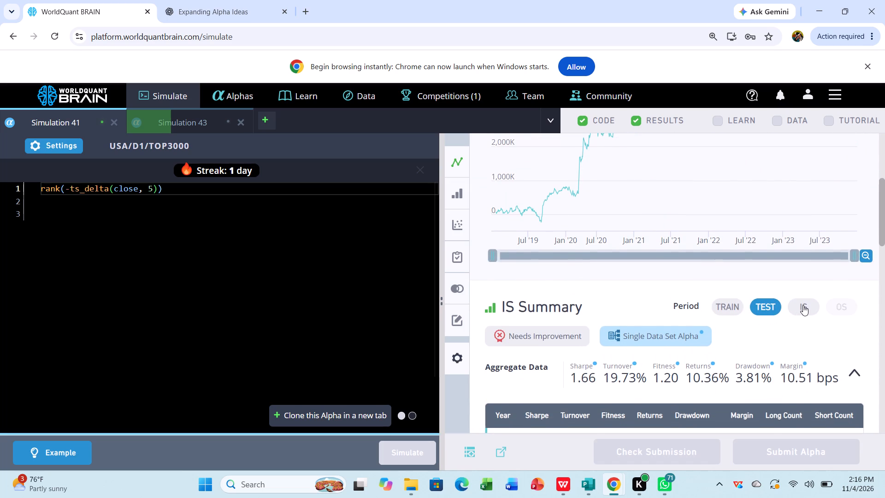
Examine Simulation 41's IS-period summary, yearly figures and failed IS tests.
{"action": "left_click", "coordinate": [803, 305]}
{"action": "scroll", "coordinate": [754, 355], "scroll_direction": "down", "scroll_amount": 5}
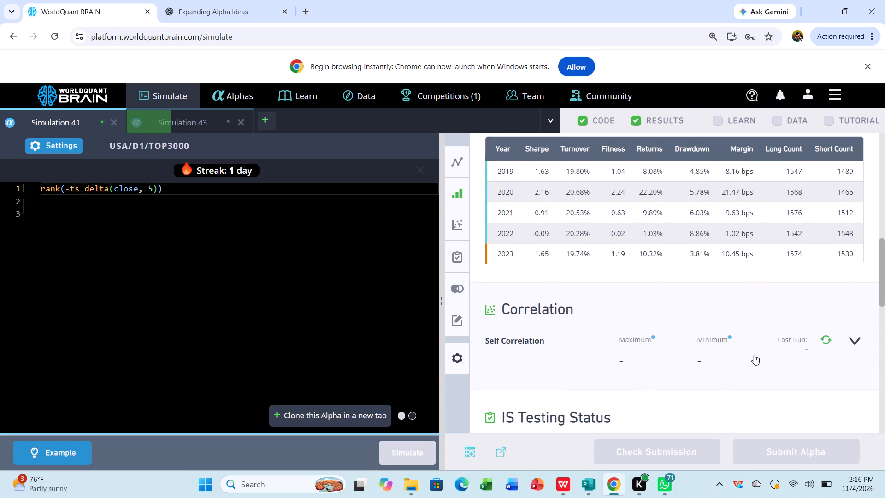
{"action": "scroll", "coordinate": [754, 355], "scroll_direction": "down", "scroll_amount": 3}
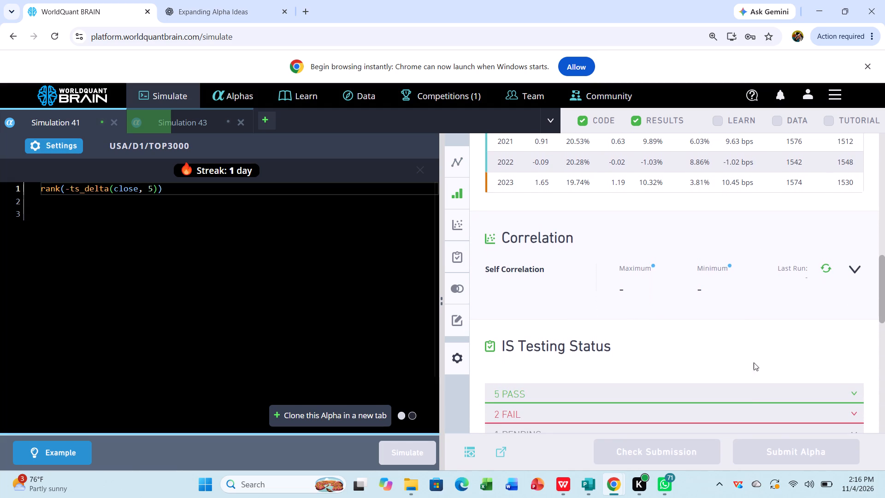
{"action": "left_click", "coordinate": [749, 414]}
{"action": "scroll", "coordinate": [749, 414], "scroll_direction": "down", "scroll_amount": 1}
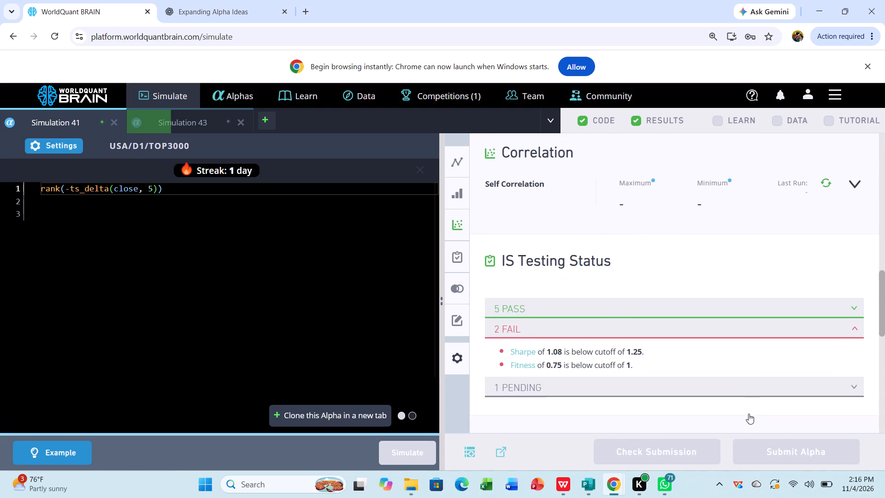
{"action": "scroll", "coordinate": [749, 414], "scroll_direction": "down", "scroll_amount": 1}
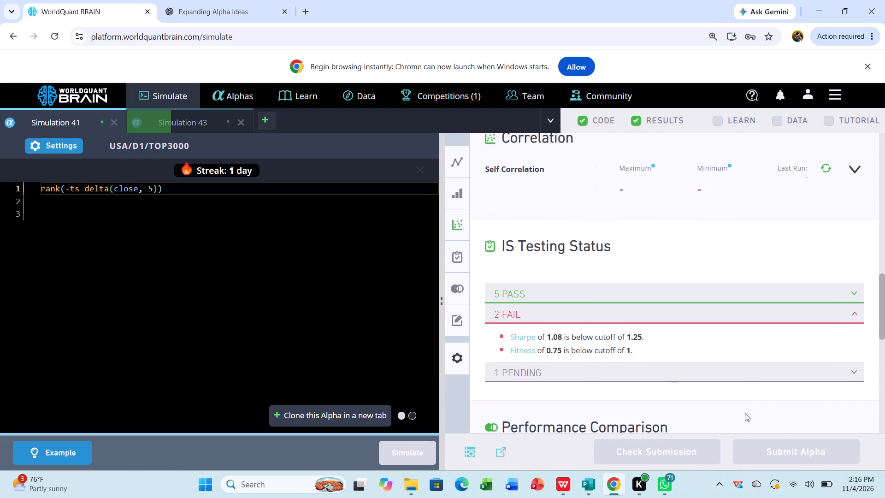
Set Simulation 41's decay to 2, apply the settings and rerun its simulation.
{"action": "left_click", "coordinate": [60, 141]}
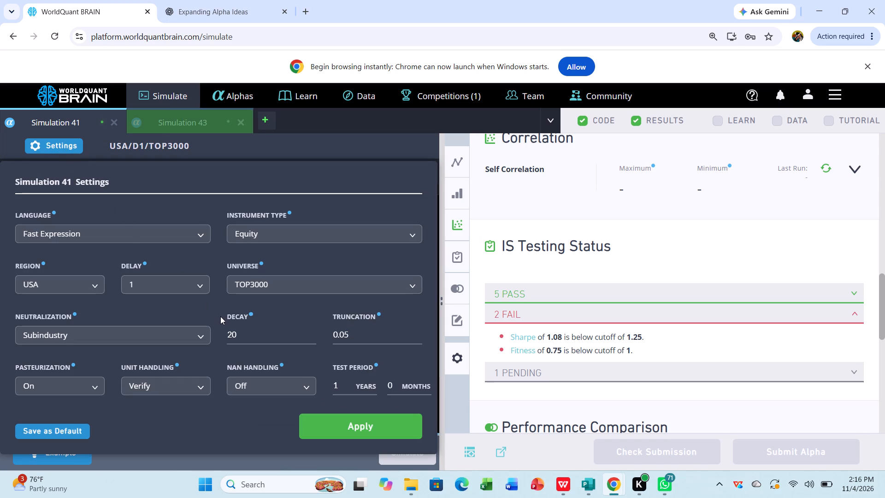
{"action": "left_click", "coordinate": [244, 337]}
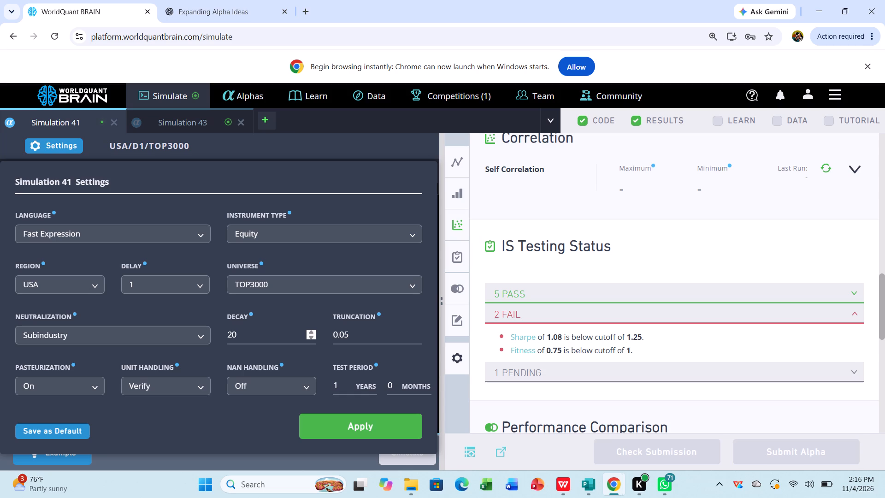
{"action": "key", "text": "BackSpace"}
{"action": "key", "text": "BackSpace"}
{"action": "key", "text": "2"}
{"action": "left_click", "coordinate": [351, 426]}
{"action": "left_click", "coordinate": [405, 445]}
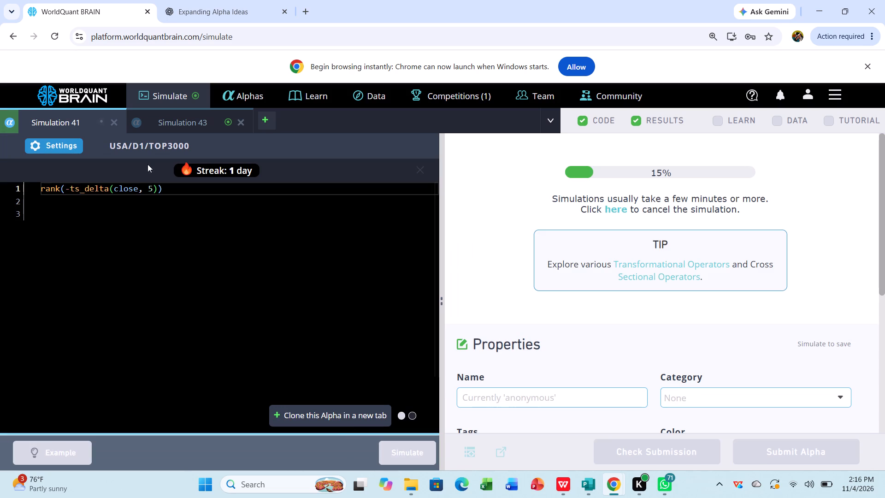
Examine Simulation 43's new results with the test period shown, covering the IS-period summary, yearly figures and failed IS tests.
{"action": "left_click", "coordinate": [178, 122]}
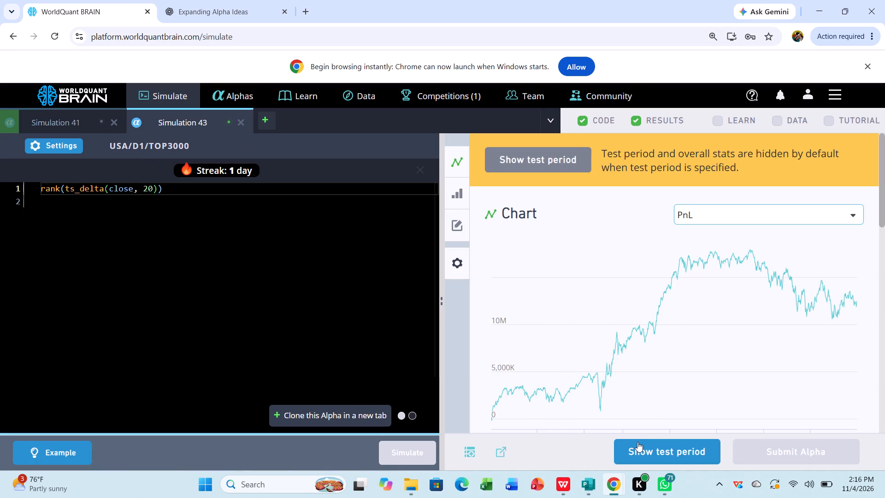
{"action": "left_click", "coordinate": [650, 450]}
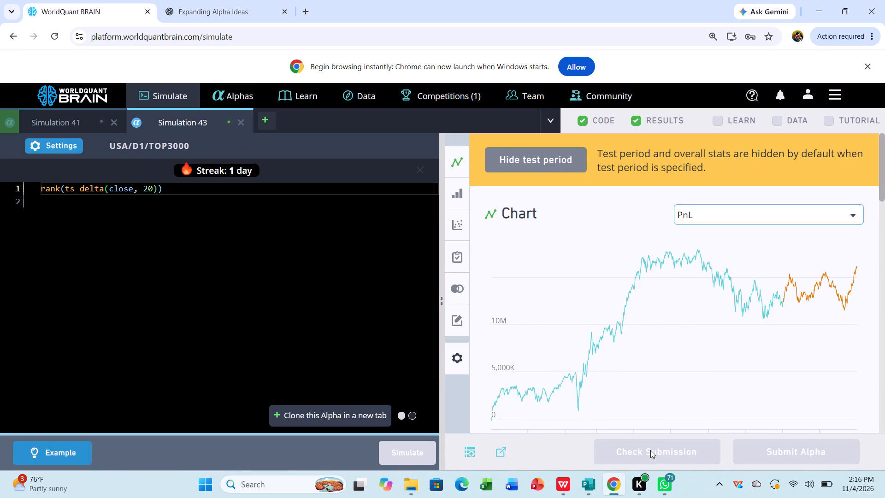
{"action": "scroll", "coordinate": [672, 401], "scroll_direction": "down", "scroll_amount": 4}
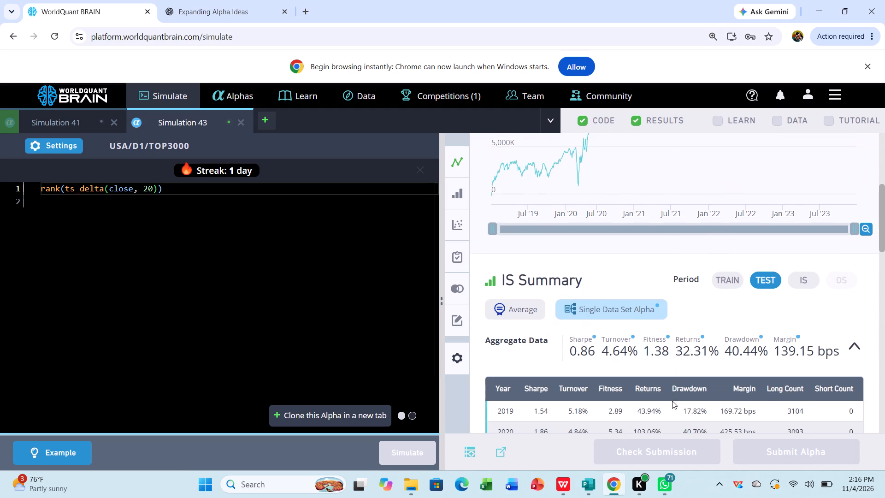
{"action": "left_click", "coordinate": [803, 281]}
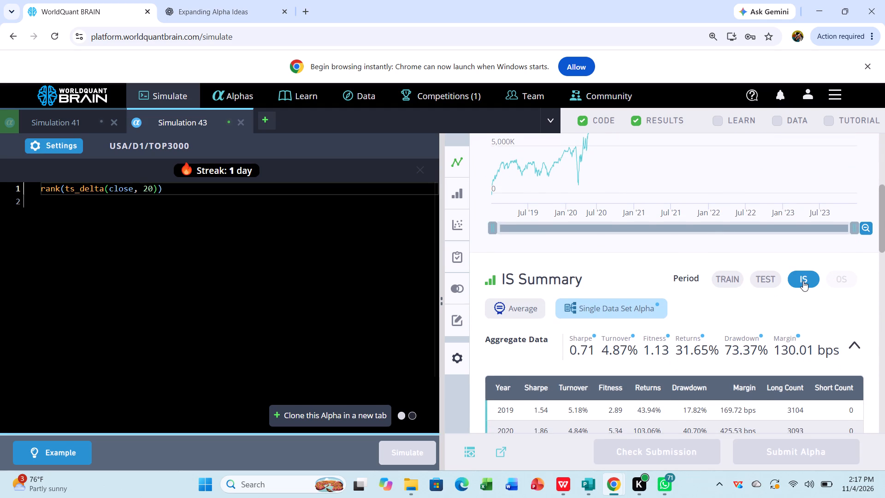
{"action": "scroll", "coordinate": [741, 310], "scroll_direction": "down", "scroll_amount": 3}
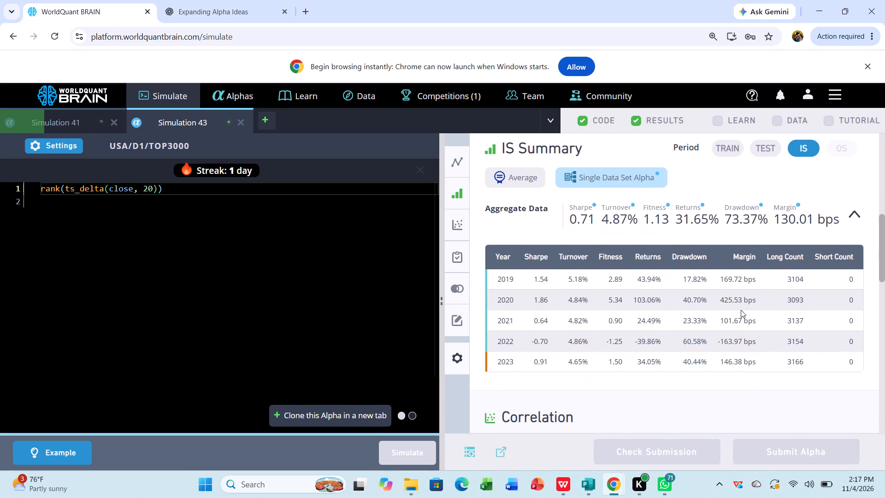
{"action": "scroll", "coordinate": [741, 310], "scroll_direction": "down", "scroll_amount": 2}
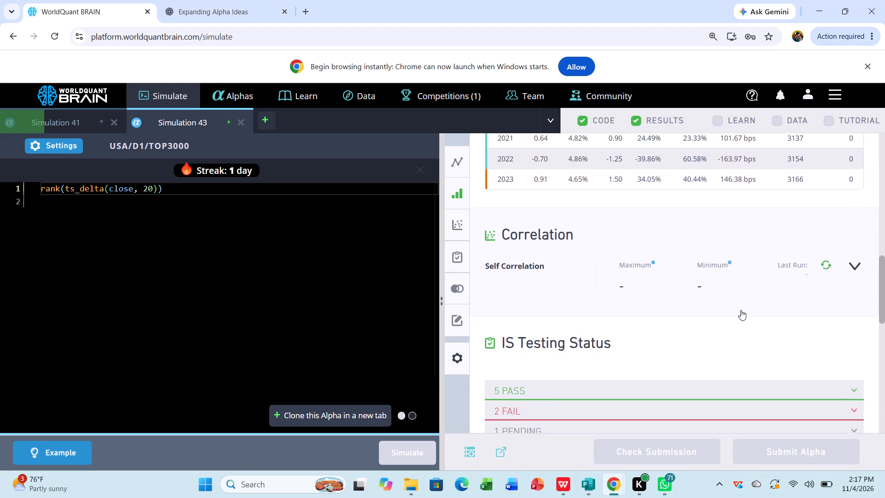
{"action": "scroll", "coordinate": [741, 310], "scroll_direction": "down", "scroll_amount": 1}
{"action": "left_click", "coordinate": [756, 410]}
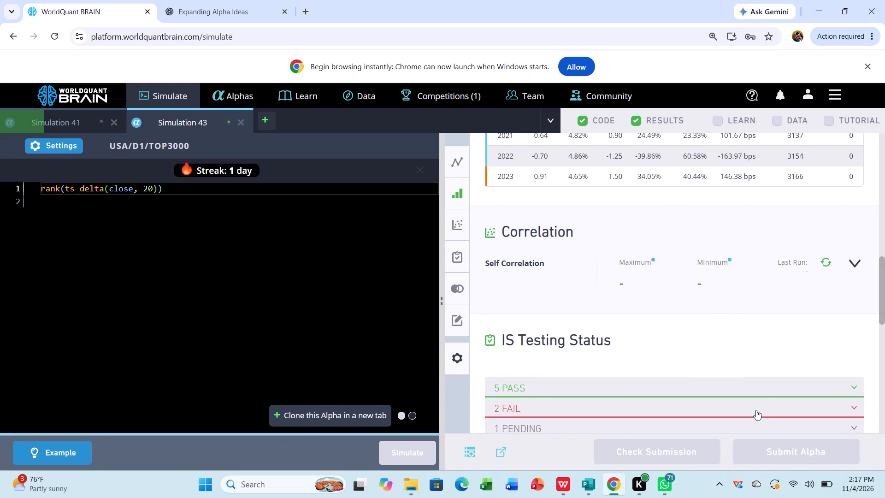
{"action": "scroll", "coordinate": [756, 410], "scroll_direction": "down", "scroll_amount": 2}
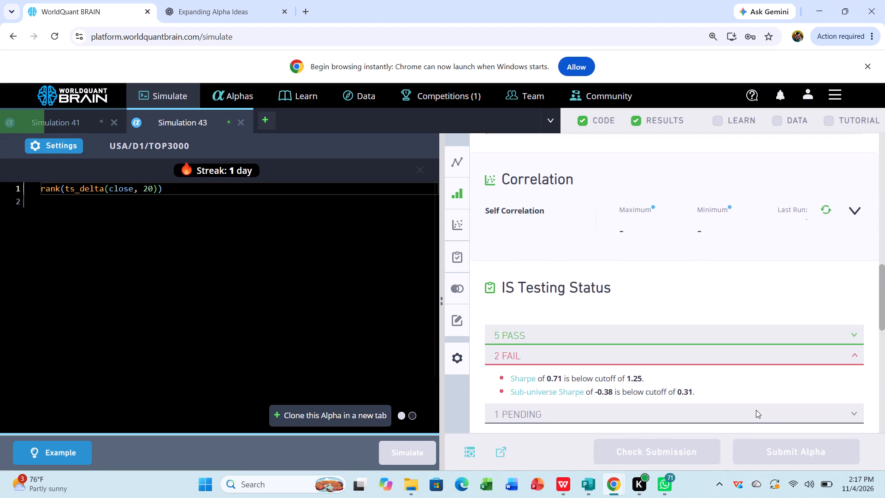
{"action": "scroll", "coordinate": [756, 410], "scroll_direction": "down", "scroll_amount": 1}
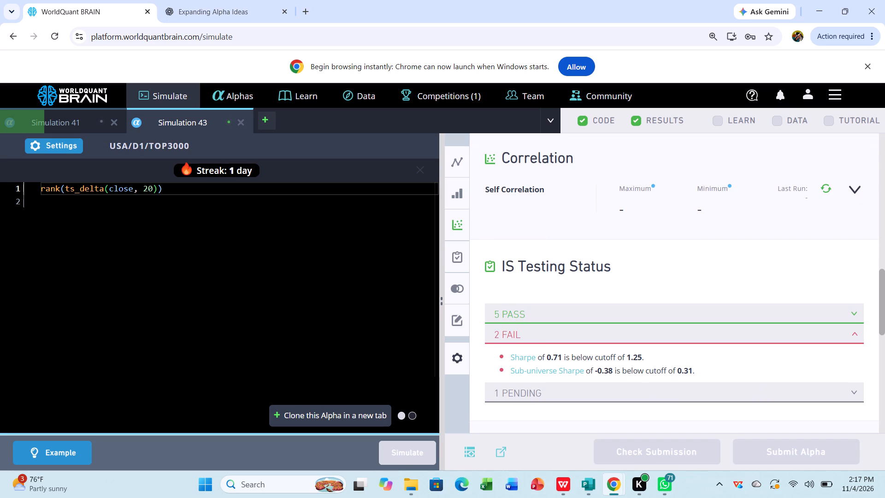
Set Simulation 43's universe to TOP200, apply the settings and rerun its simulation.
{"action": "left_click", "coordinate": [48, 147]}
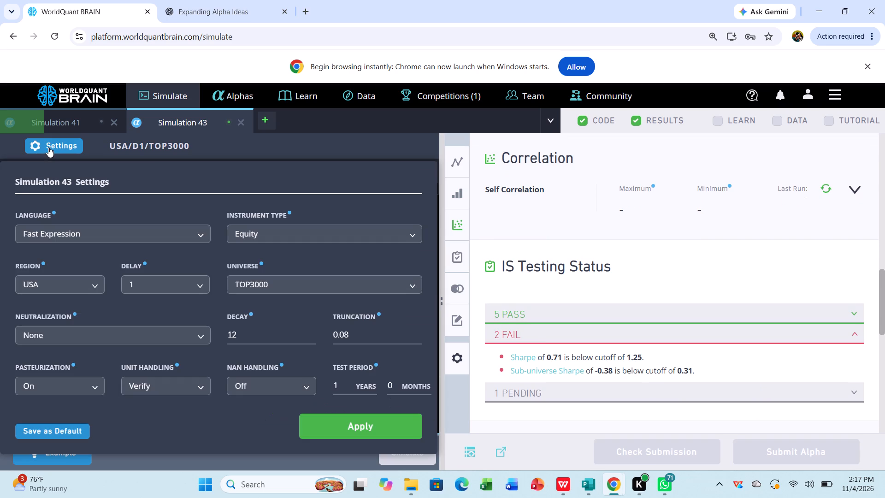
{"action": "left_click", "coordinate": [296, 285]}
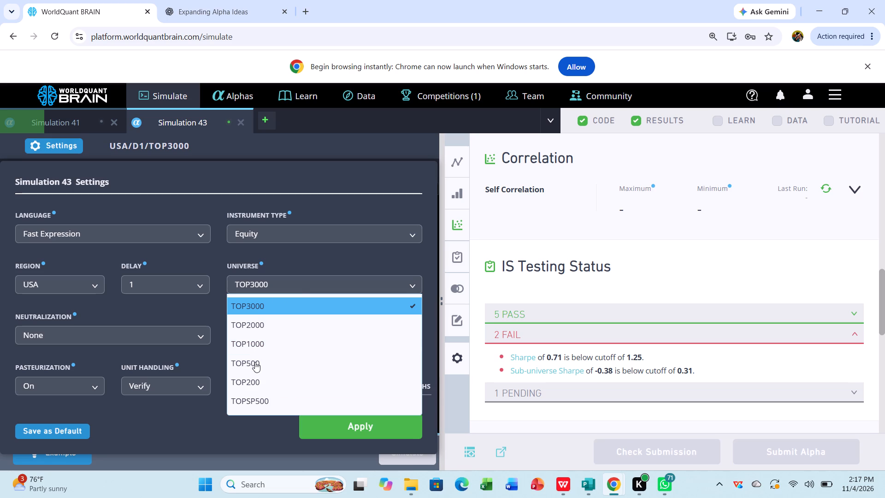
{"action": "left_click", "coordinate": [250, 387]}
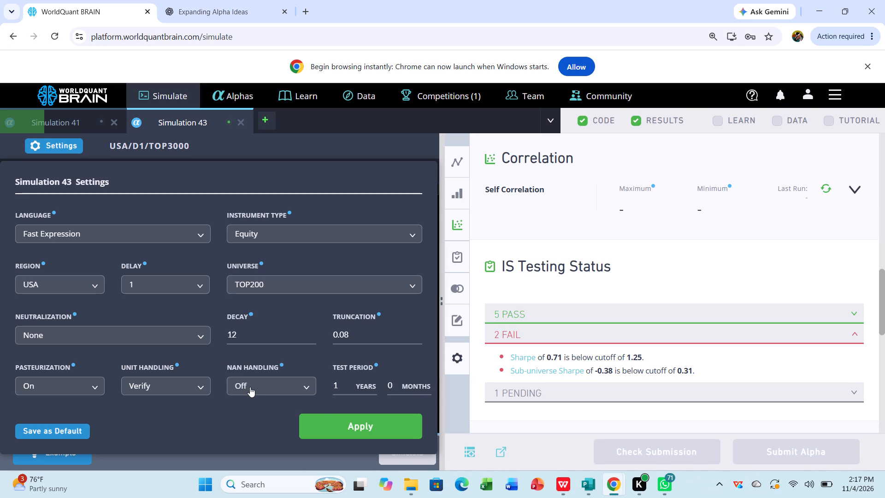
{"action": "left_click", "coordinate": [325, 423]}
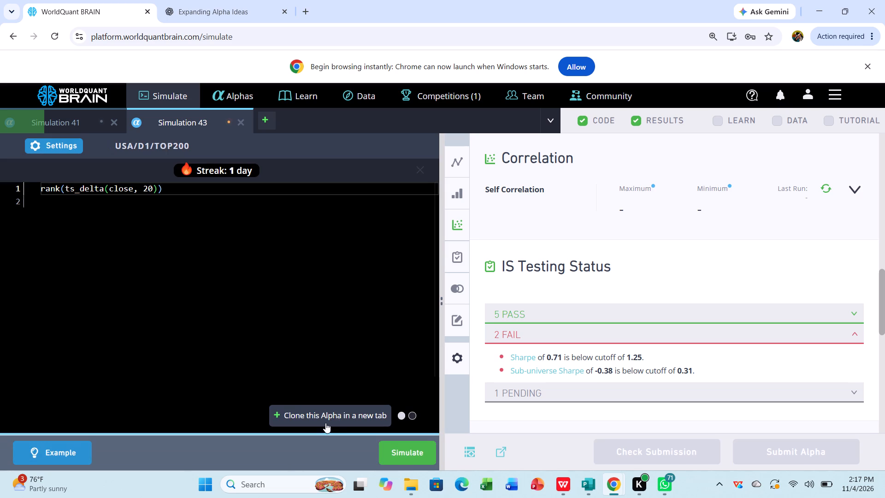
{"action": "left_click", "coordinate": [402, 448]}
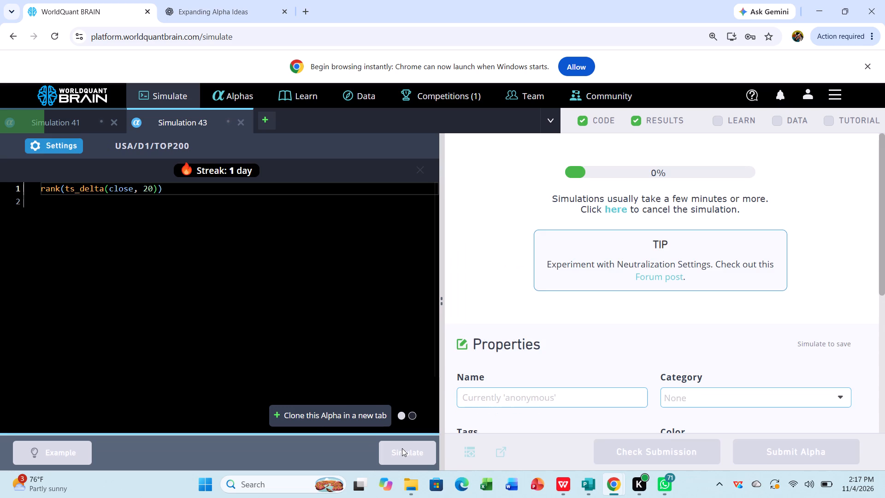
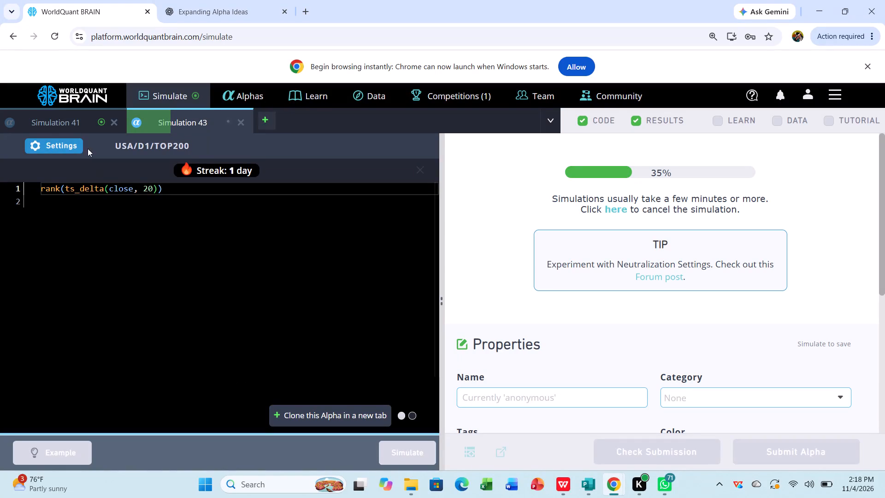
Examine Simulation 41's new results with the test period shown, covering the IS-period summary, yearly figures and failed IS tests.
{"action": "left_click", "coordinate": [78, 117]}
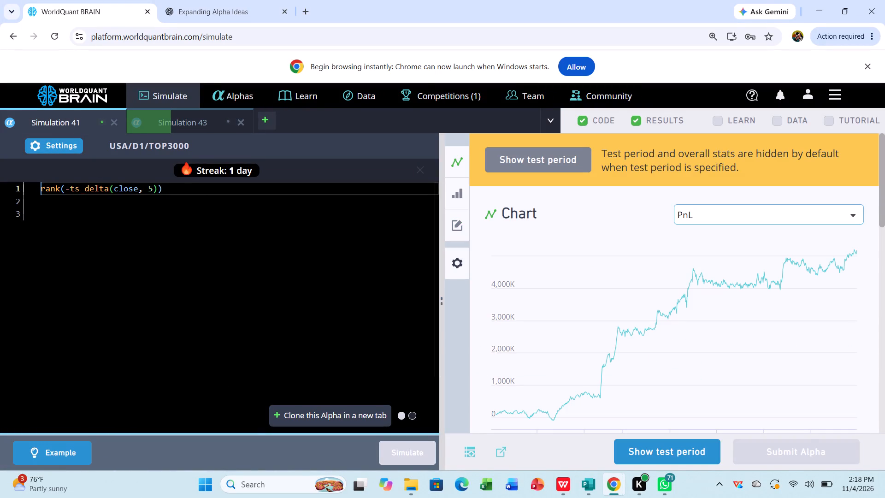
{"action": "left_click", "coordinate": [664, 451]}
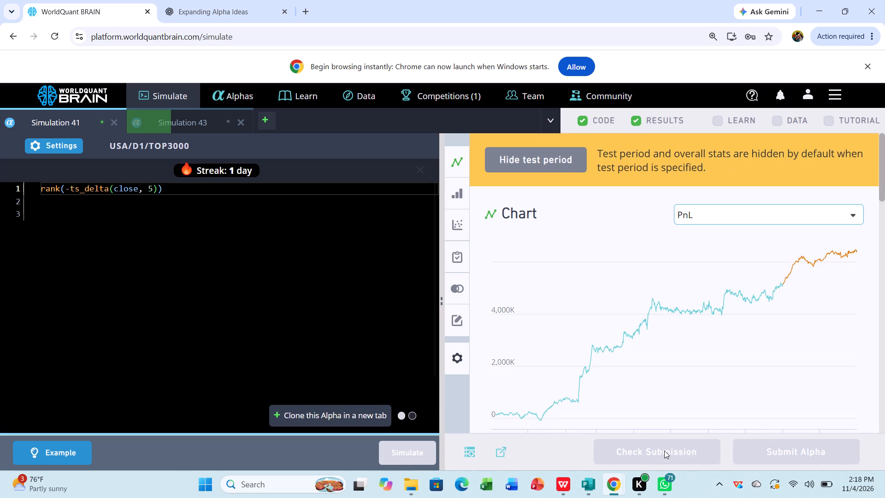
{"action": "scroll", "coordinate": [671, 428], "scroll_direction": "down", "scroll_amount": 3}
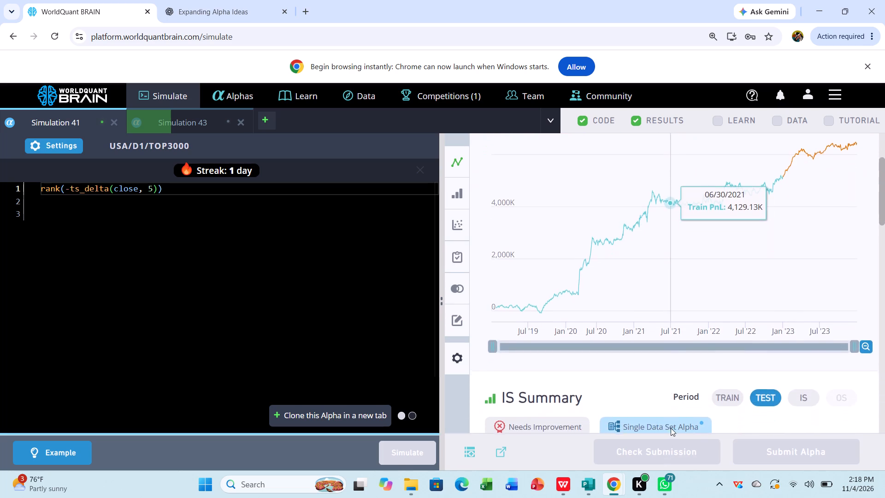
{"action": "scroll", "coordinate": [671, 428], "scroll_direction": "down", "scroll_amount": 1}
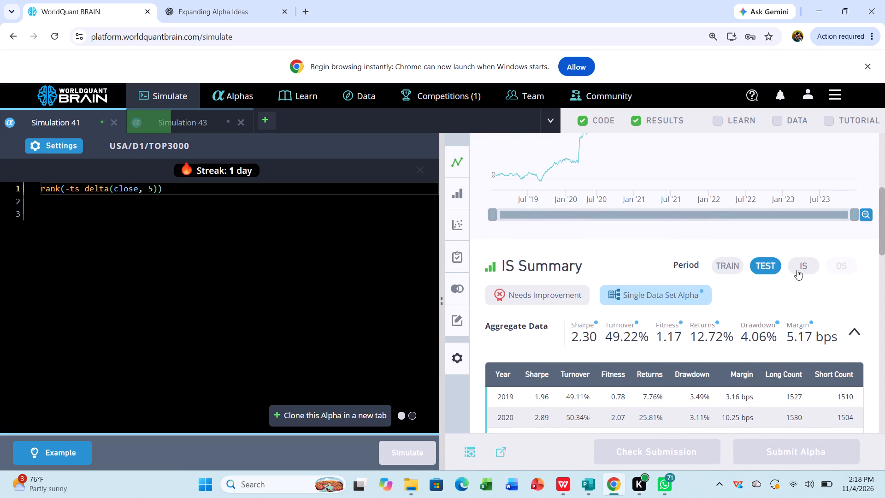
{"action": "left_click", "coordinate": [800, 267]}
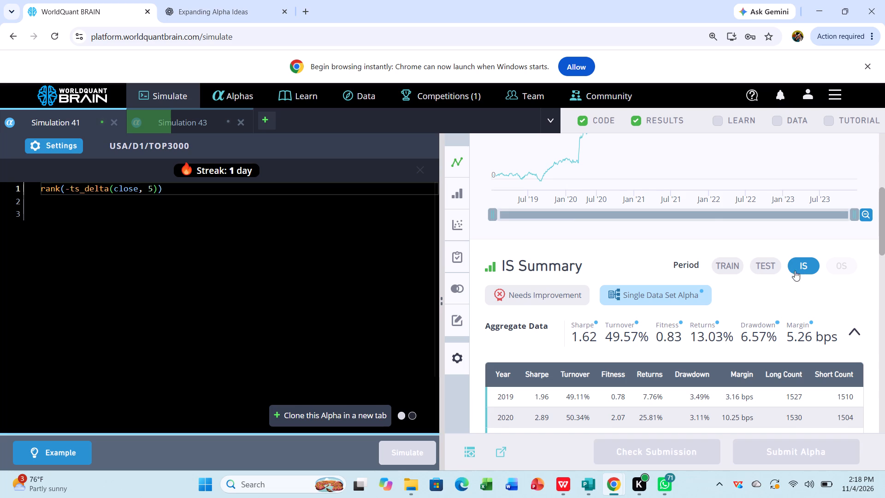
{"action": "scroll", "coordinate": [749, 320], "scroll_direction": "down", "scroll_amount": 3}
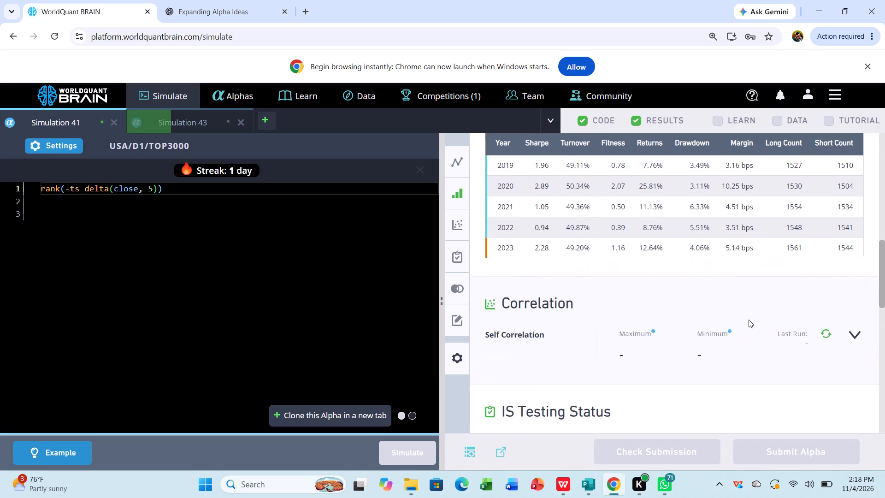
{"action": "scroll", "coordinate": [749, 320], "scroll_direction": "down", "scroll_amount": 1}
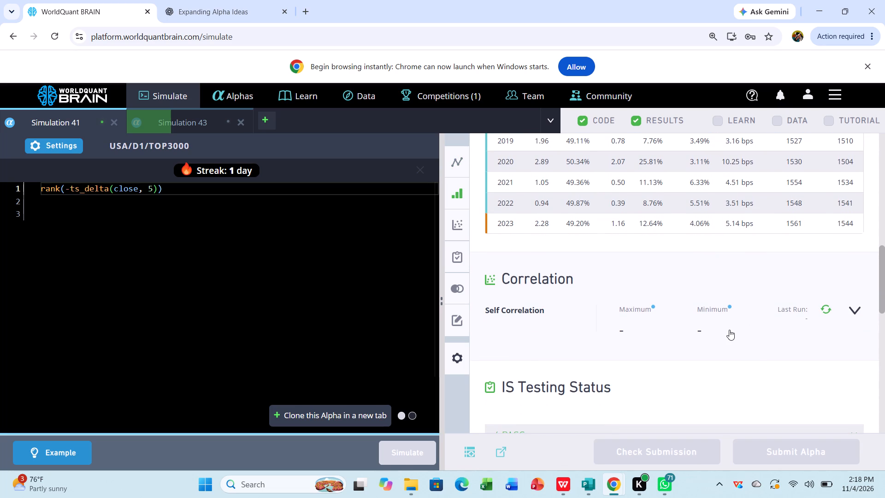
{"action": "scroll", "coordinate": [725, 334], "scroll_direction": "down", "scroll_amount": 1}
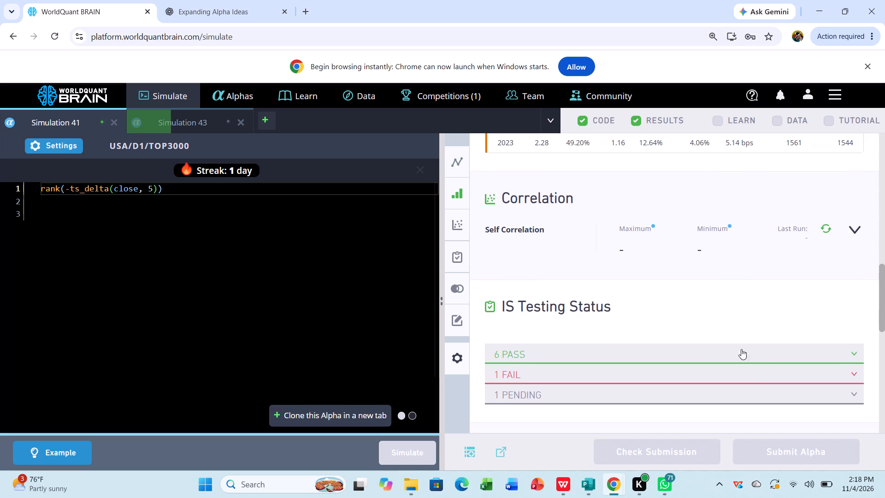
{"action": "left_click", "coordinate": [768, 367]}
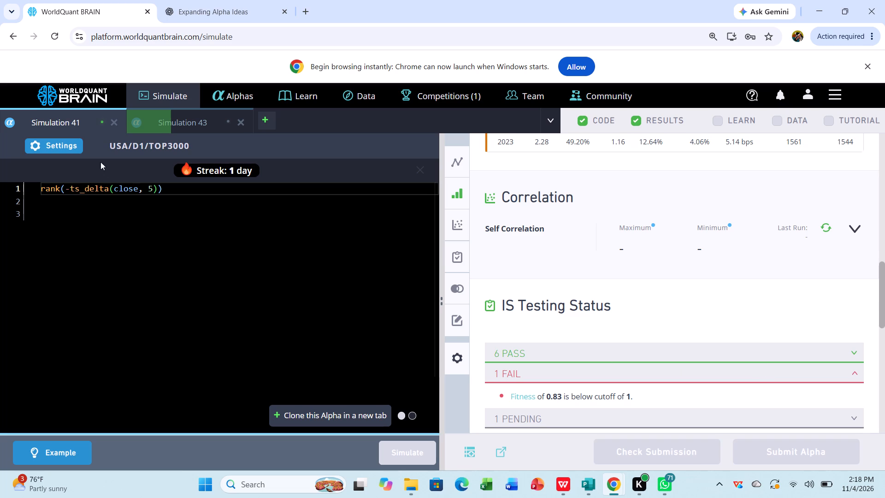
Set Simulation 41's decay to 1, apply the settings and rerun its simulation.
{"action": "left_click", "coordinate": [60, 150]}
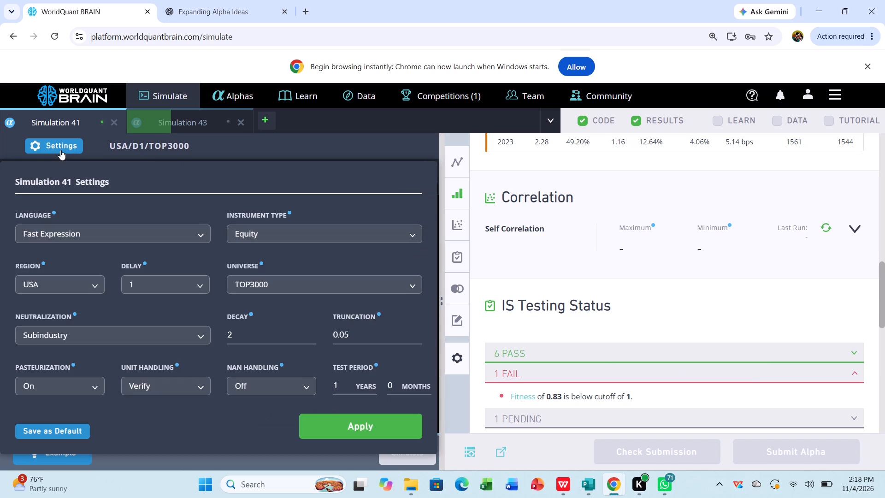
{"action": "left_click", "coordinate": [238, 338]}
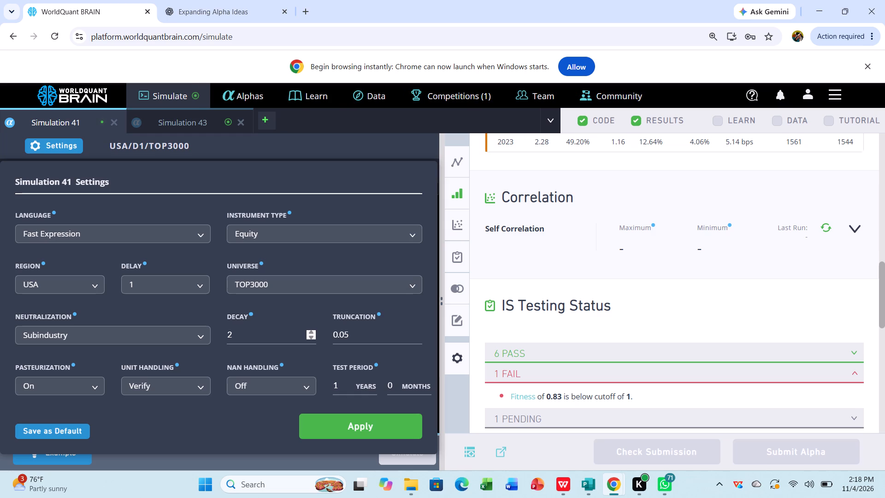
{"action": "key", "text": "BackSpace"}
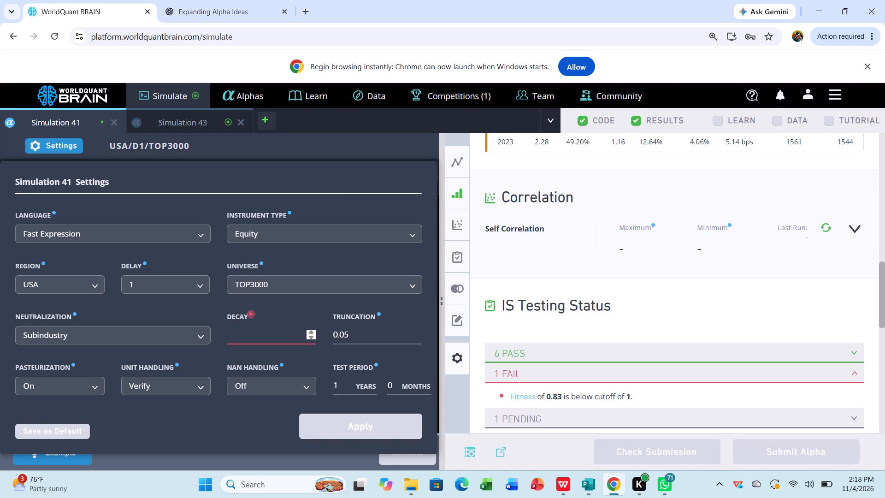
{"action": "key", "text": "1"}
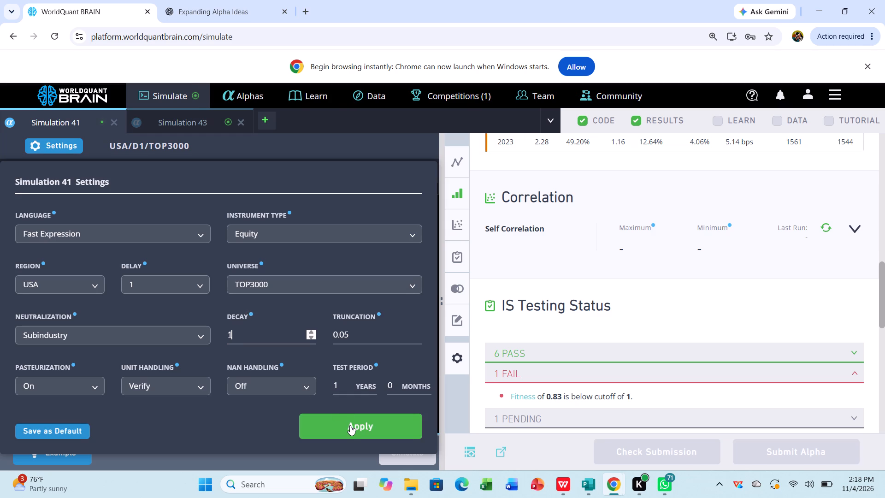
{"action": "left_click", "coordinate": [350, 425]}
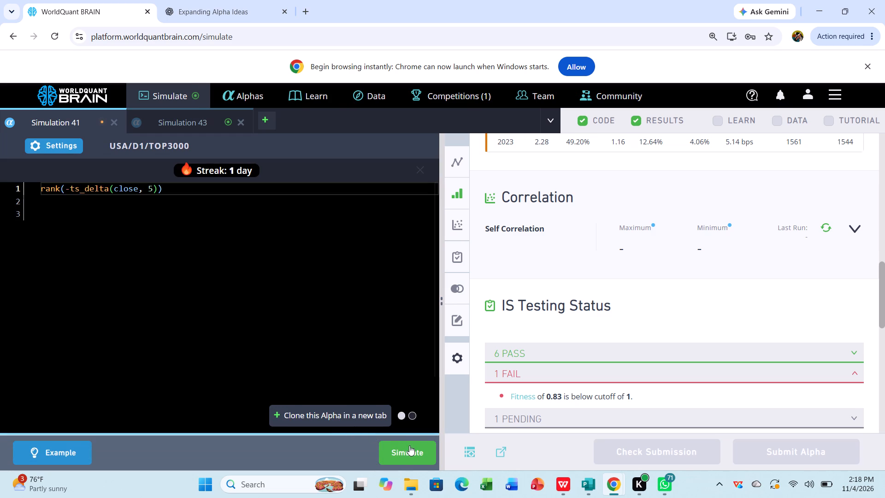
{"action": "left_click", "coordinate": [410, 446]}
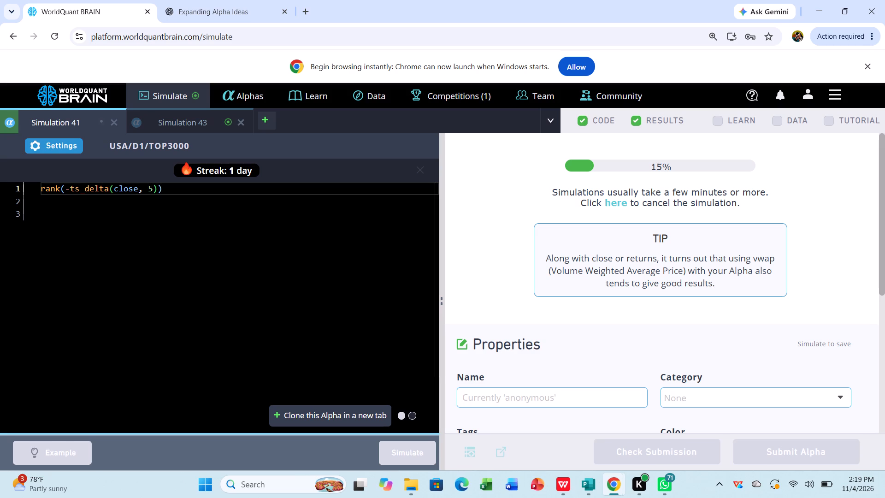
Examine Simulation 43's TOP200 results with the test period shown, covering the IS-period summary, yearly figures and failed IS tests.
{"action": "left_click", "coordinate": [207, 125]}
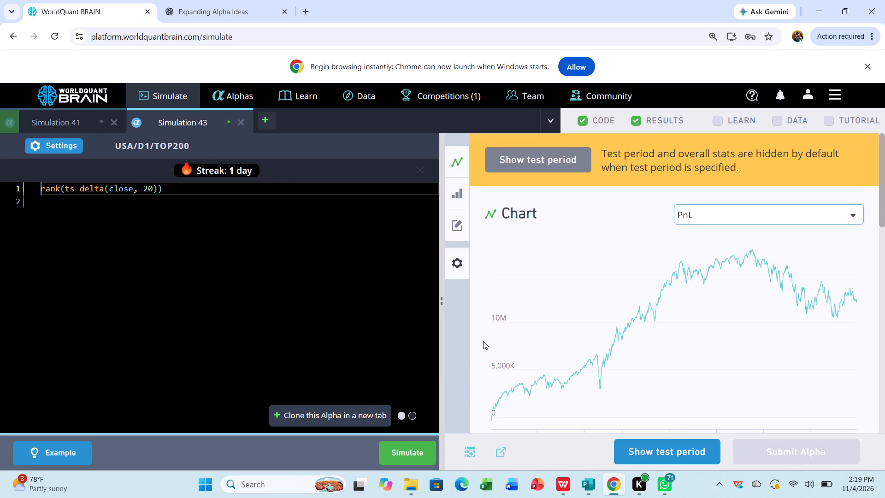
{"action": "left_click", "coordinate": [648, 451]}
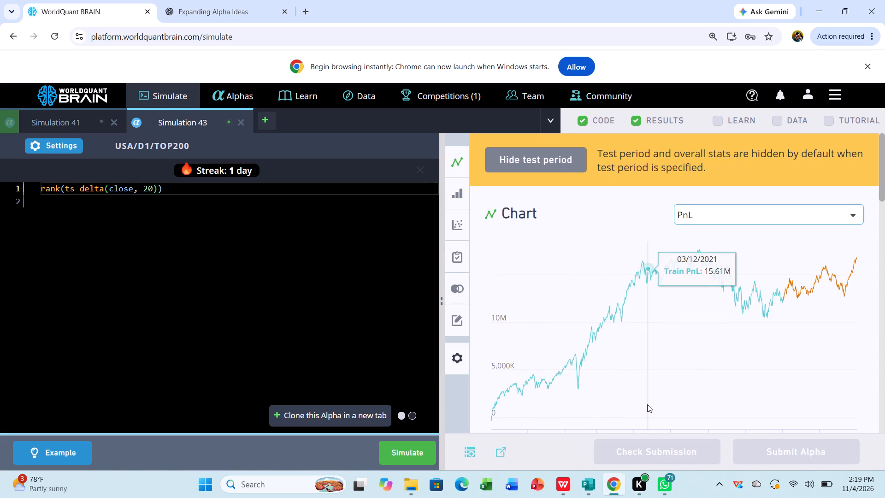
{"action": "scroll", "coordinate": [647, 404], "scroll_direction": "down", "scroll_amount": 4}
{"action": "left_click", "coordinate": [797, 291]}
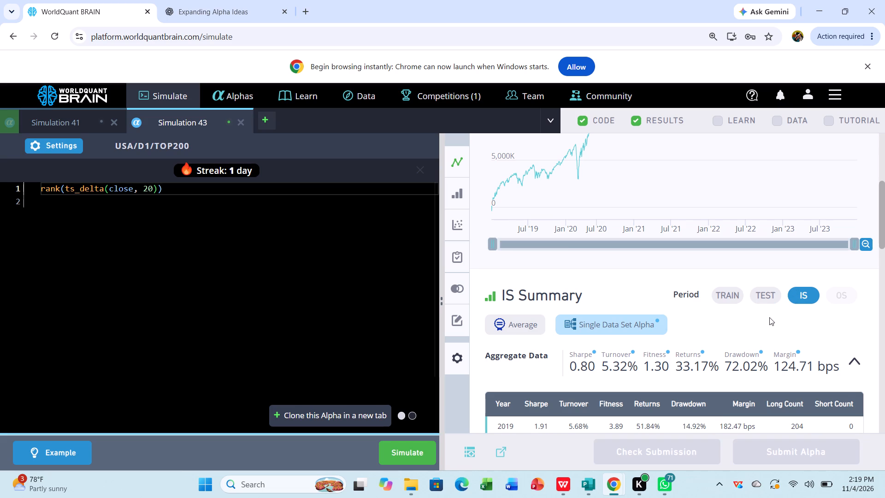
{"action": "scroll", "coordinate": [769, 317], "scroll_direction": "down", "scroll_amount": 7}
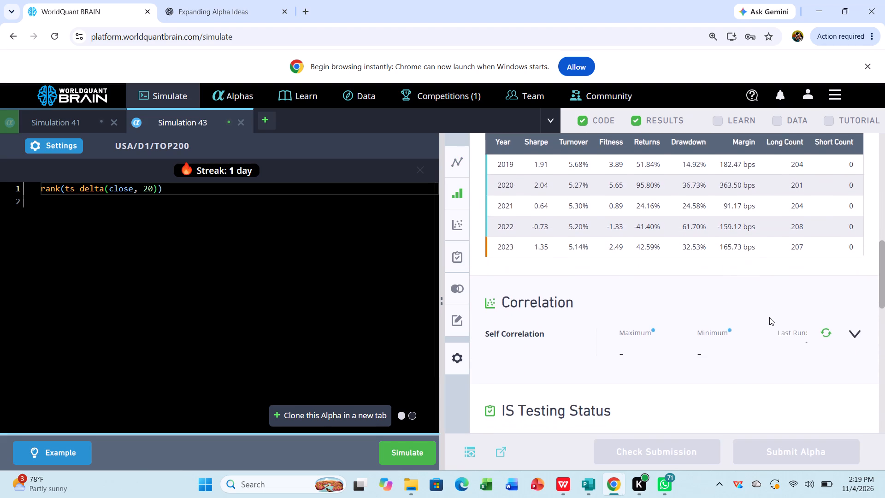
{"action": "scroll", "coordinate": [769, 317], "scroll_direction": "down", "scroll_amount": 2}
{"action": "left_click", "coordinate": [768, 331]}
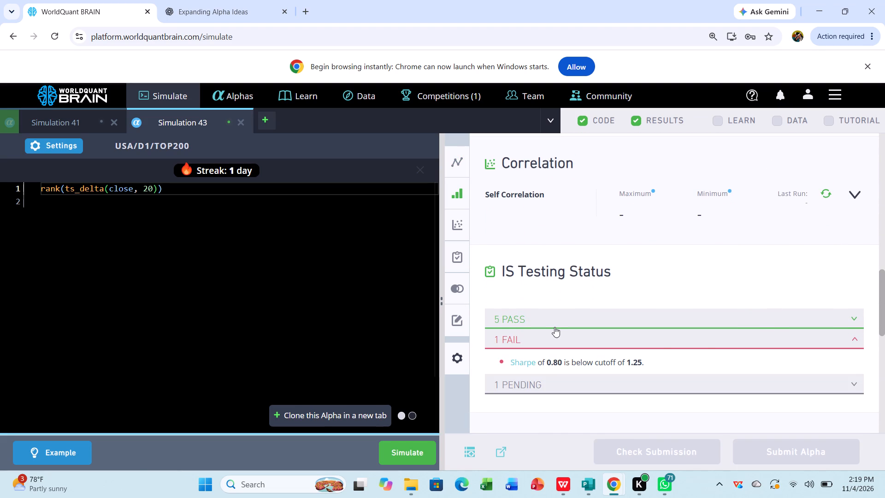
Set Simulation 43's neutralization to Sector, apply the settings and rerun its simulation.
{"action": "left_click", "coordinate": [56, 142]}
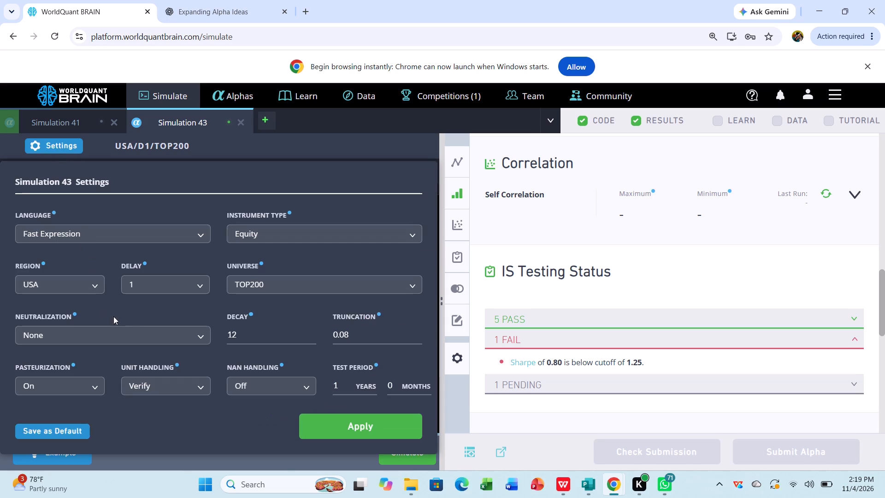
{"action": "left_click", "coordinate": [173, 335]}
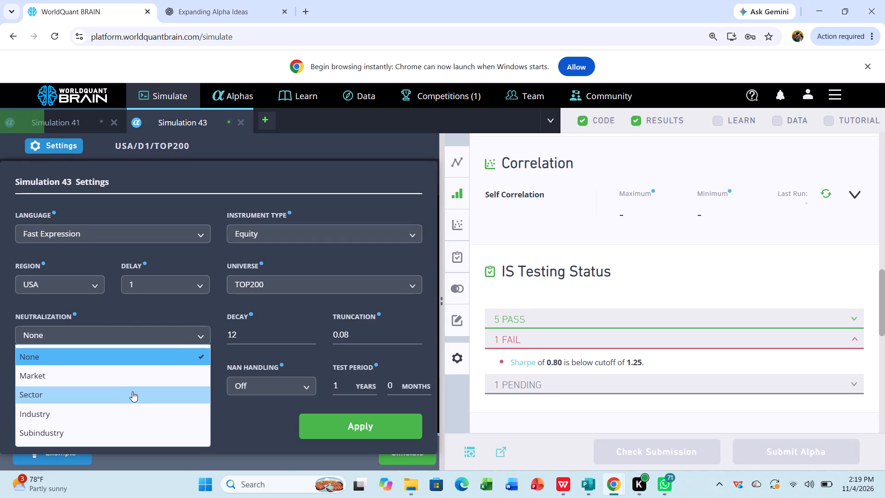
{"action": "left_click", "coordinate": [132, 388]}
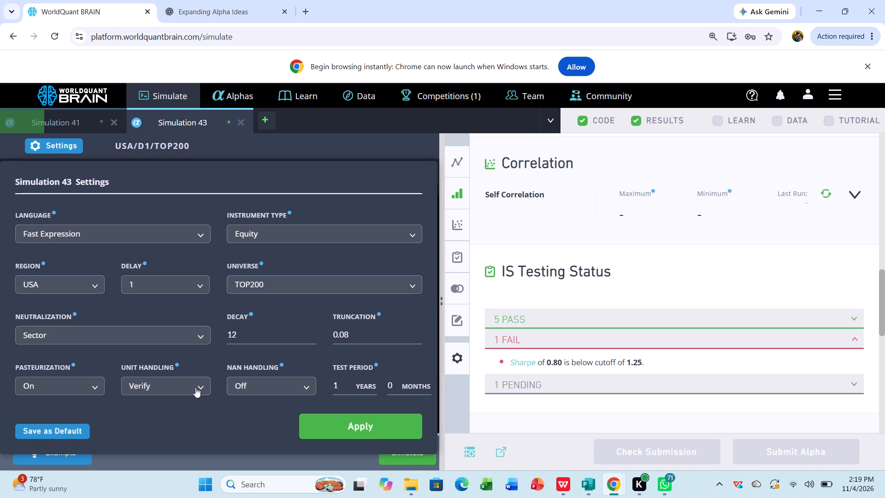
{"action": "left_click", "coordinate": [343, 420]}
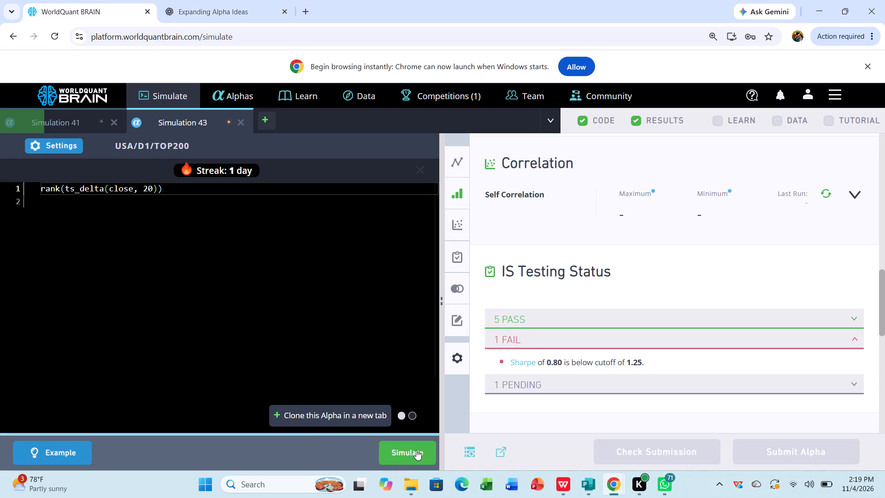
{"action": "left_click", "coordinate": [413, 448]}
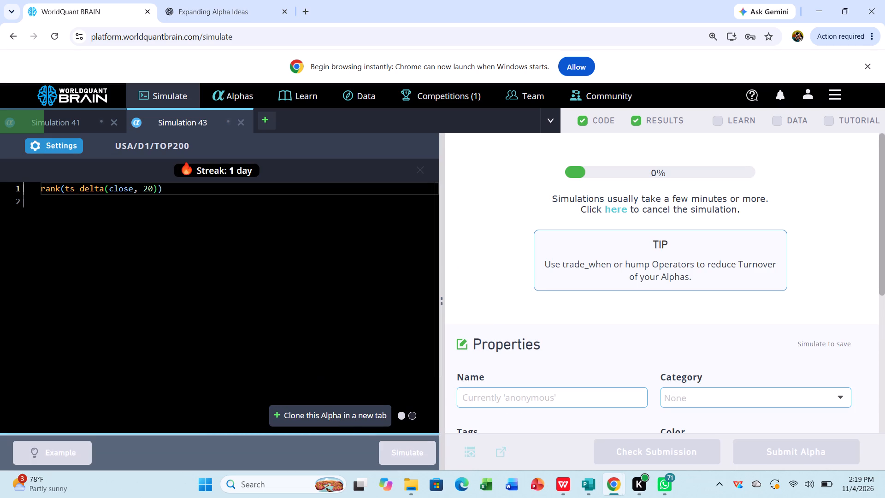
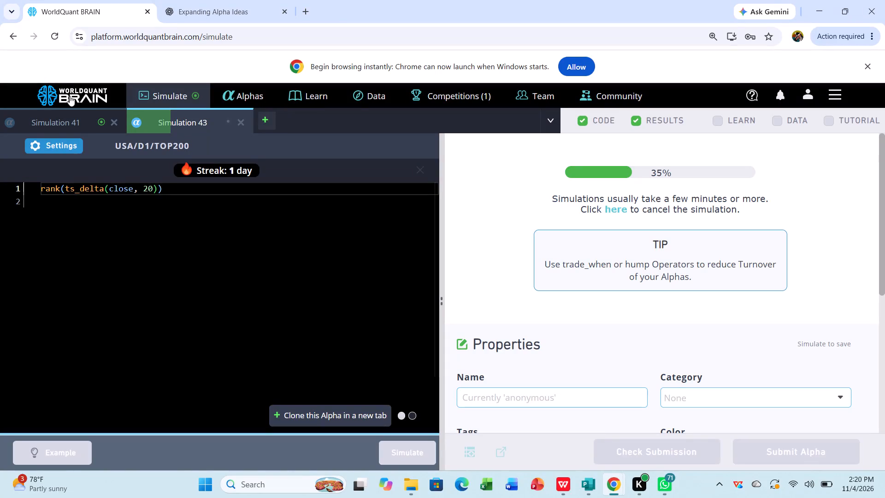
Examine Simulation 41's latest results with the test period shown, covering the IS-period summary, yearly figures and failed IS tests.
{"action": "left_click", "coordinate": [84, 116]}
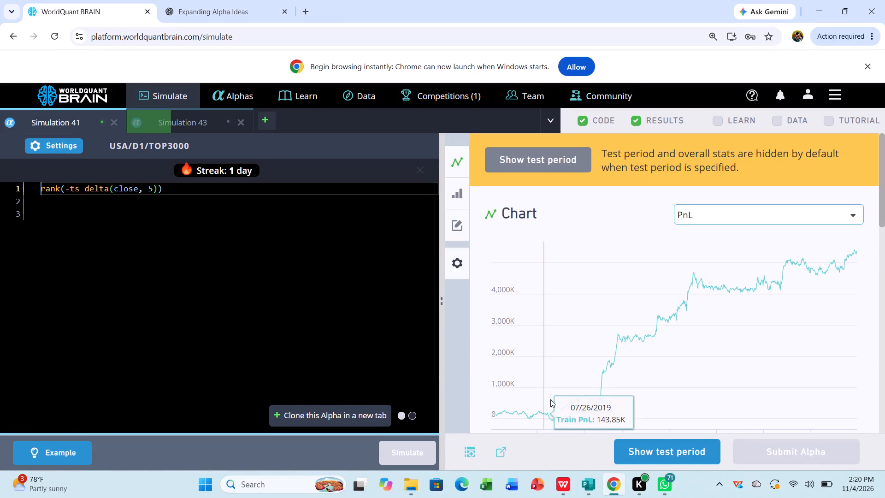
{"action": "left_click", "coordinate": [641, 442]}
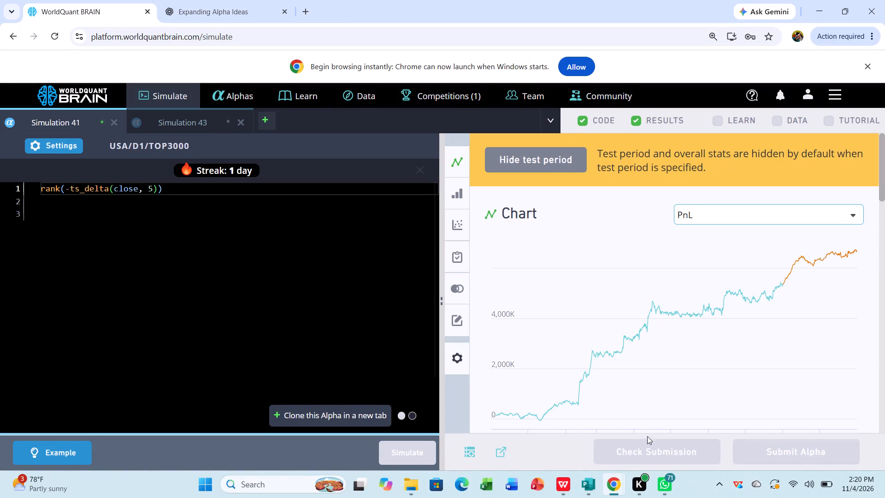
{"action": "scroll", "coordinate": [717, 398], "scroll_direction": "down", "scroll_amount": 4}
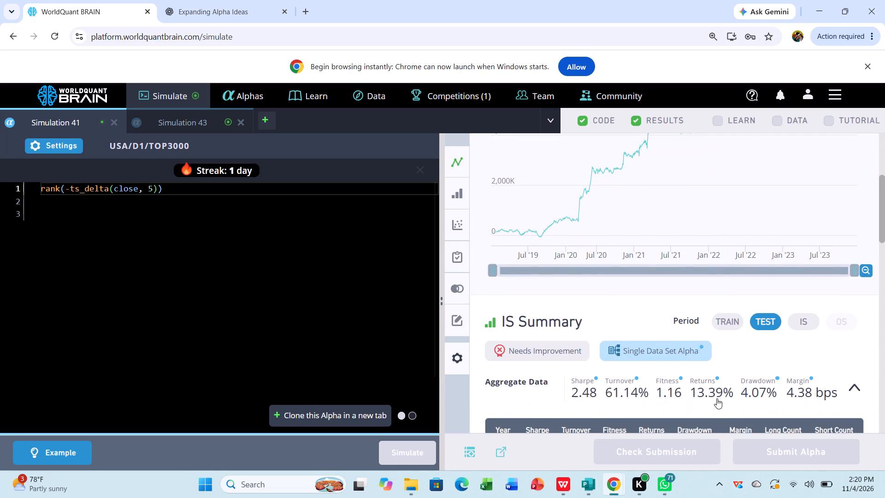
{"action": "left_click", "coordinate": [805, 315]}
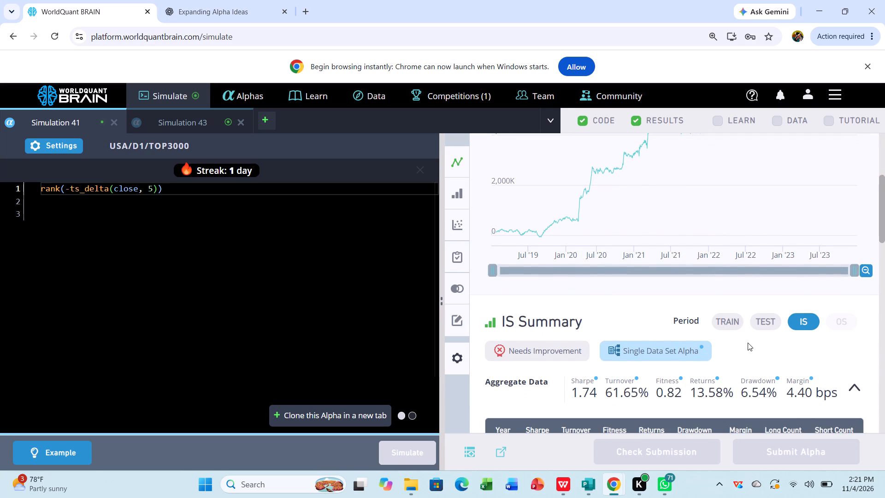
{"action": "scroll", "coordinate": [748, 343], "scroll_direction": "down", "scroll_amount": 5}
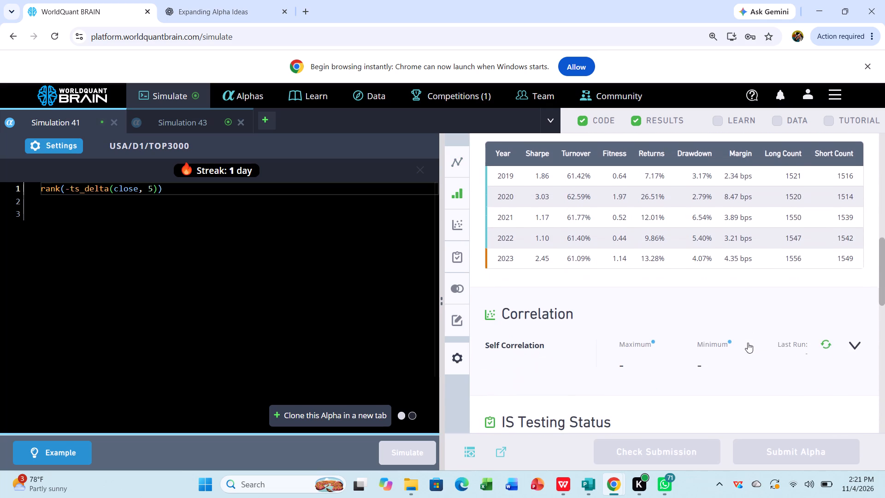
{"action": "scroll", "coordinate": [748, 343], "scroll_direction": "down", "scroll_amount": 2}
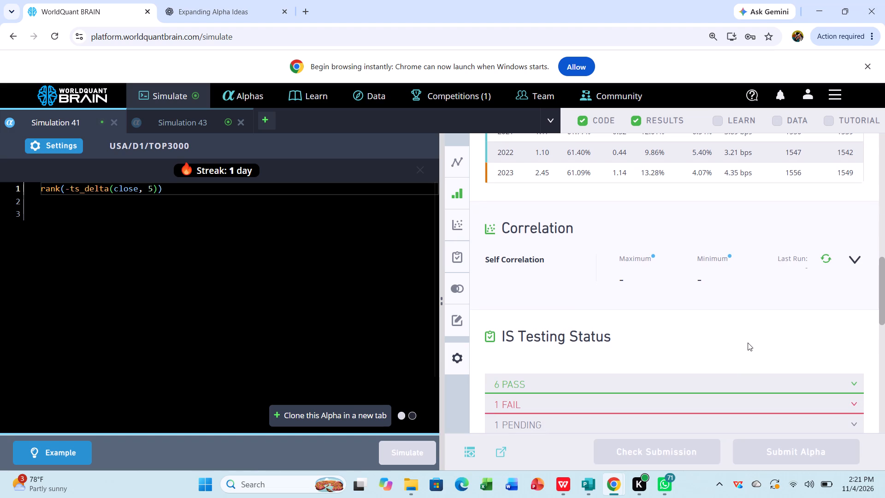
{"action": "left_click", "coordinate": [773, 405]}
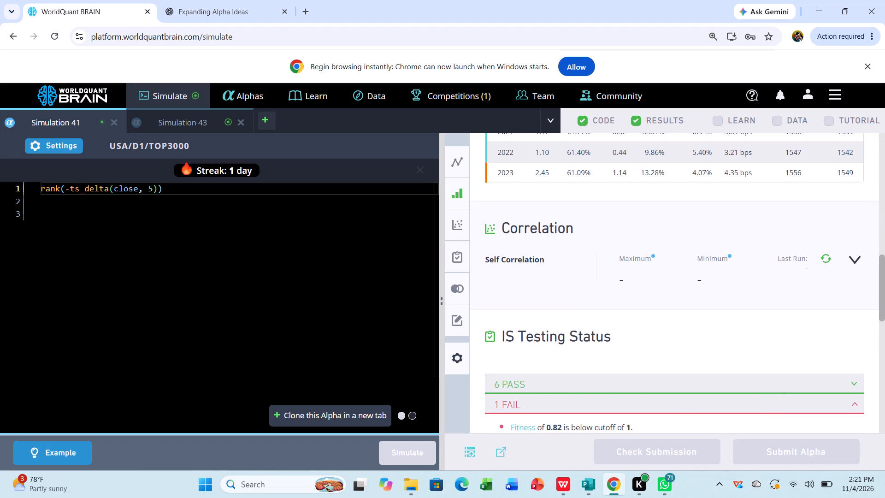
Set Simulation 41's decay to 0, apply the settings and rerun its simulation.
{"action": "left_click", "coordinate": [50, 144]}
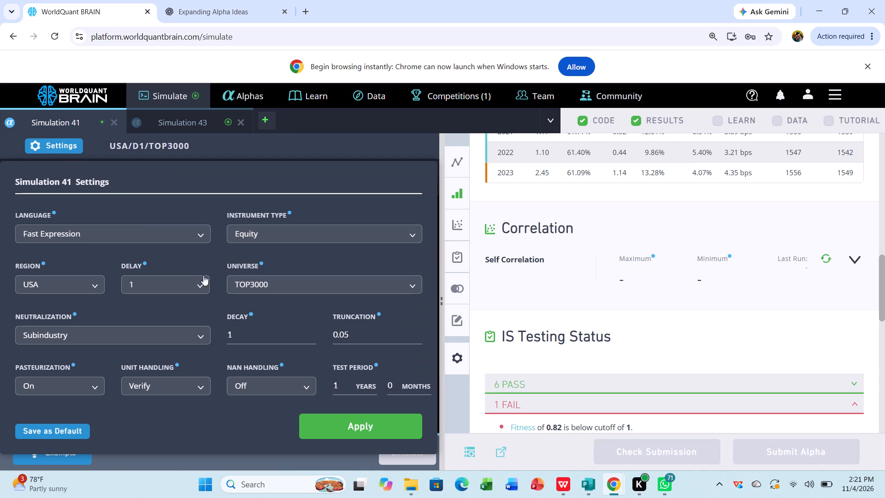
{"action": "left_click", "coordinate": [246, 334]}
{"action": "key", "text": "BackSpace"}
{"action": "key", "text": "0"}
{"action": "left_click", "coordinate": [356, 427]}
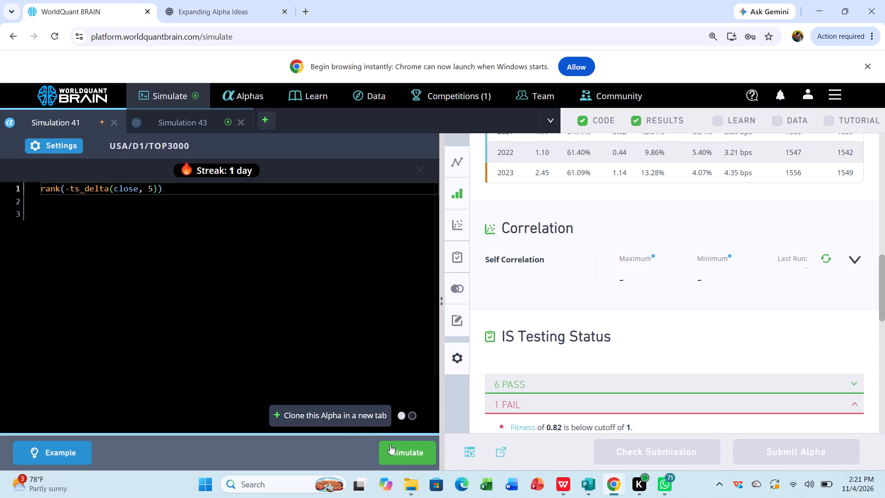
{"action": "left_click", "coordinate": [400, 449]}
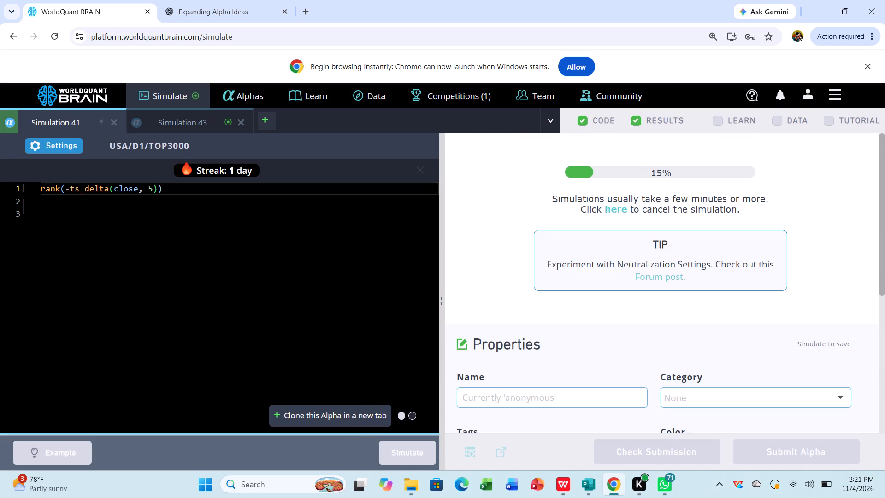
Examine Simulation 43's Sector-neutralized results with the test period shown, covering the IS-period summary, yearly figures and failed IS tests.
{"action": "left_click", "coordinate": [205, 118]}
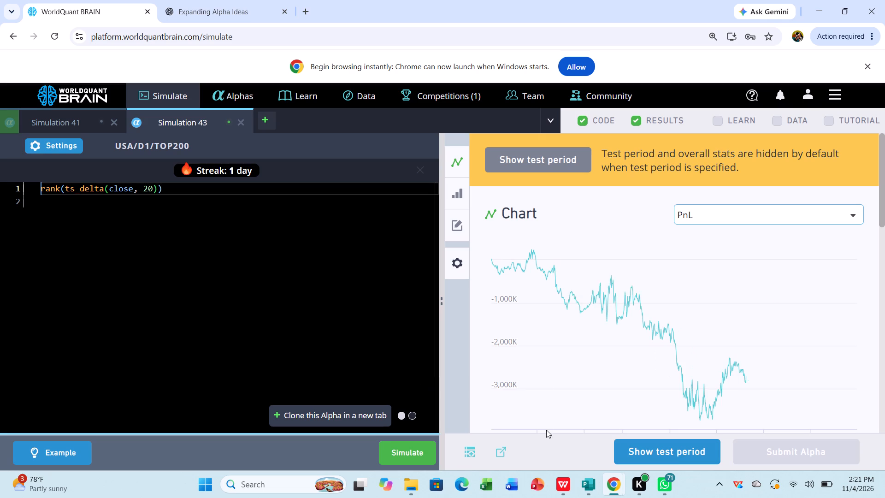
{"action": "left_click", "coordinate": [656, 450]}
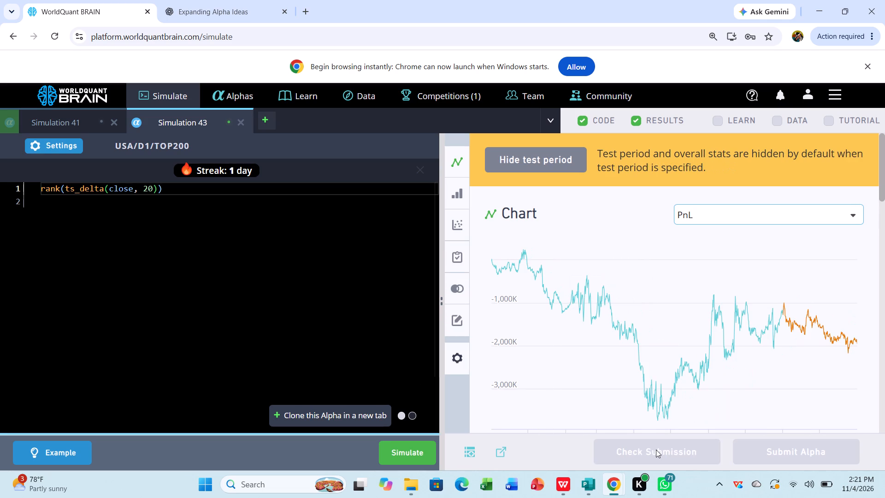
{"action": "scroll", "coordinate": [718, 380], "scroll_direction": "down", "scroll_amount": 4}
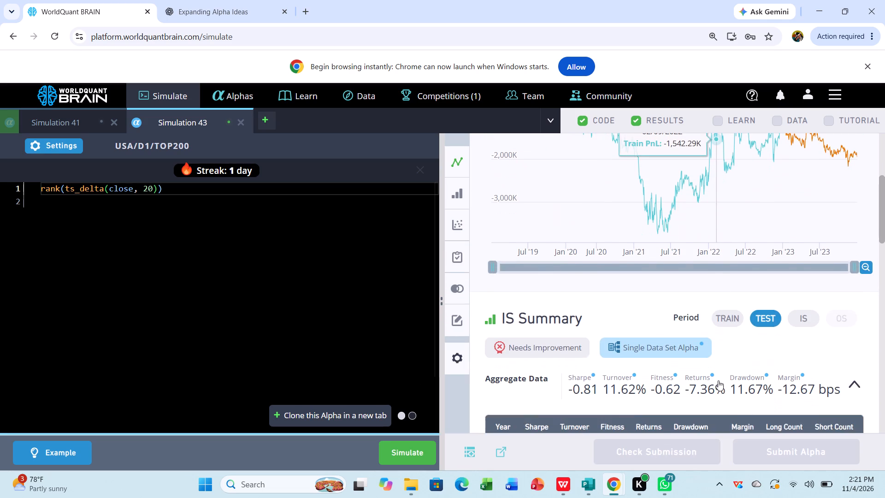
{"action": "scroll", "coordinate": [718, 380], "scroll_direction": "down", "scroll_amount": 1}
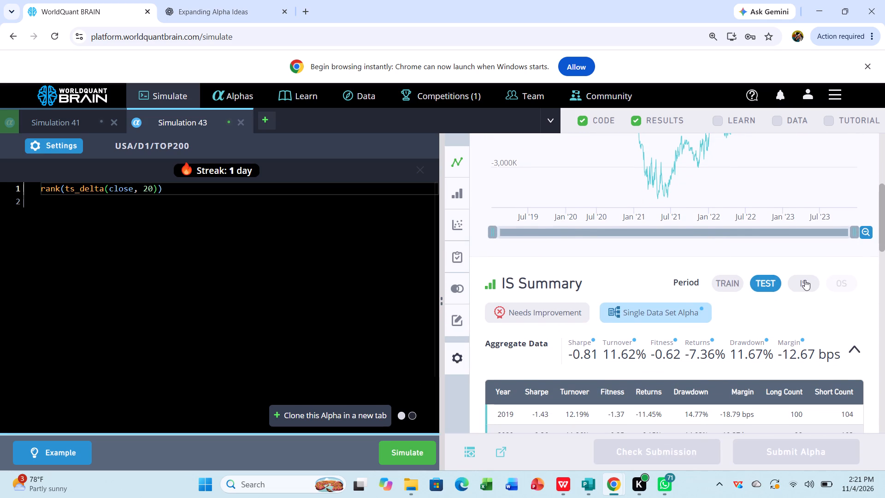
{"action": "left_click", "coordinate": [805, 280]}
{"action": "scroll", "coordinate": [735, 331], "scroll_direction": "down", "scroll_amount": 1}
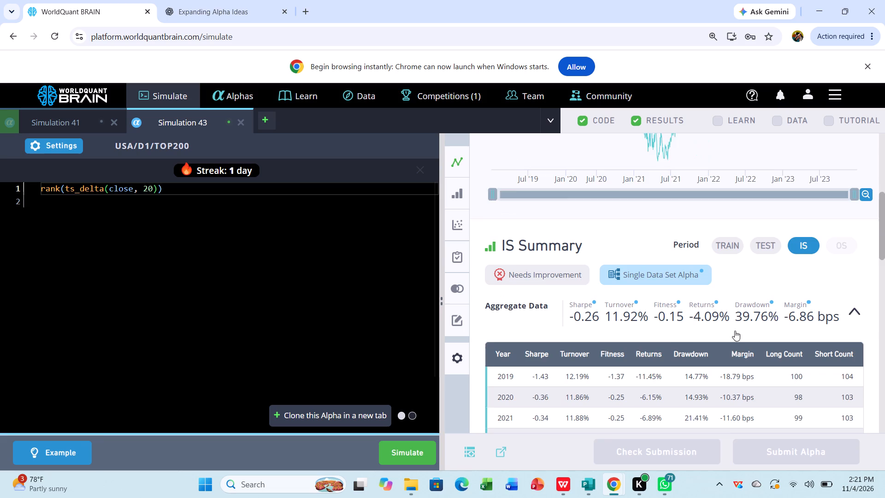
{"action": "scroll", "coordinate": [735, 331], "scroll_direction": "down", "scroll_amount": 1}
{"action": "scroll", "coordinate": [807, 161], "scroll_direction": "down", "scroll_amount": 5}
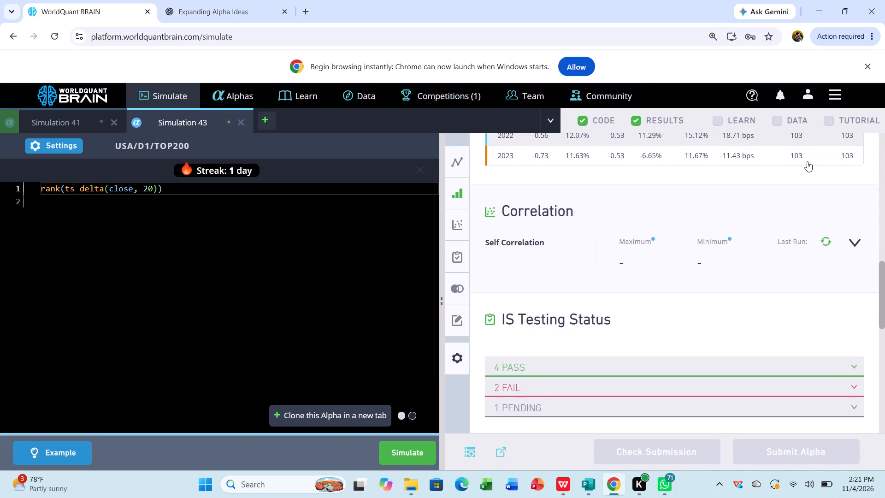
{"action": "scroll", "coordinate": [807, 161], "scroll_direction": "down", "scroll_amount": 1}
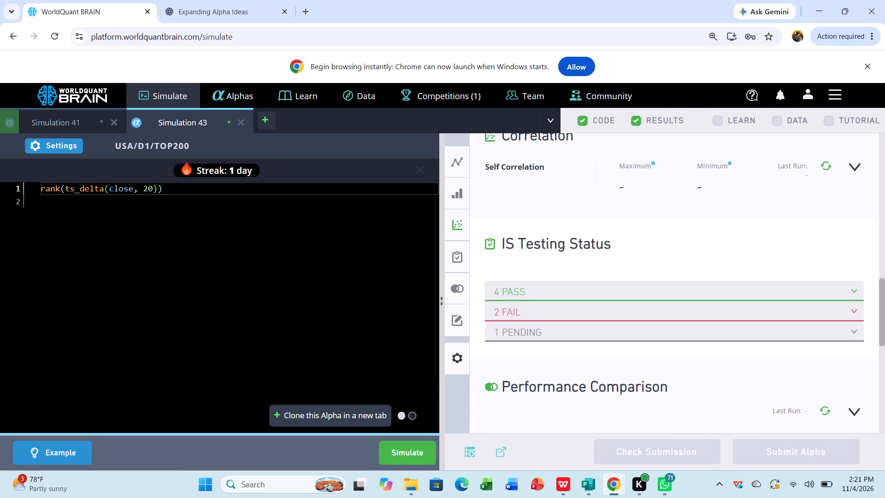
{"action": "left_click", "coordinate": [528, 310]}
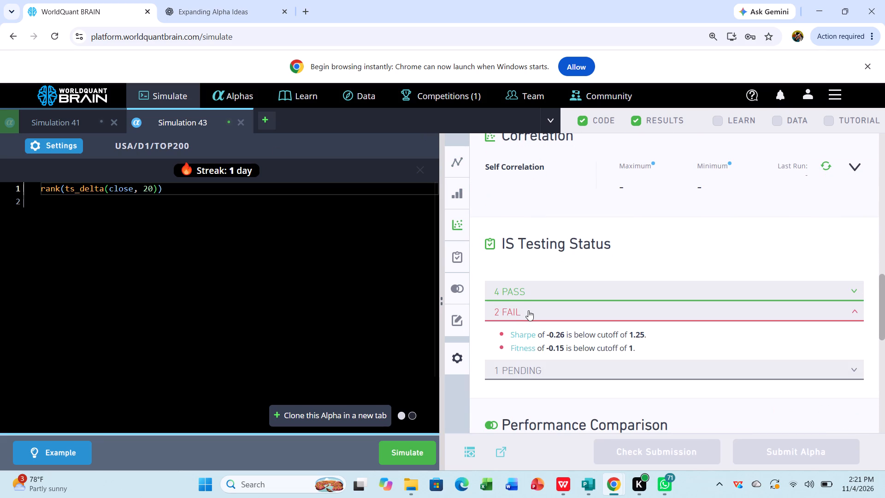
Set Simulation 43's universe to TOP3000, apply the settings and rerun its simulation.
{"action": "left_click", "coordinate": [56, 142]}
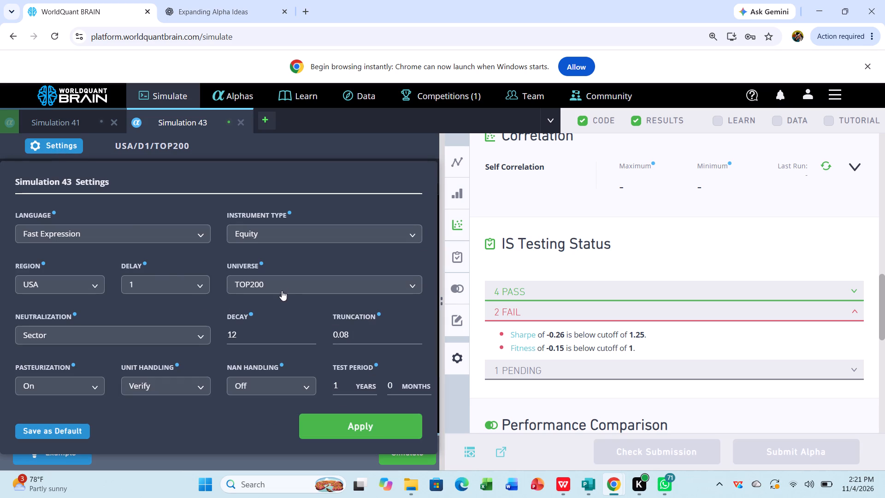
{"action": "left_click", "coordinate": [279, 279]}
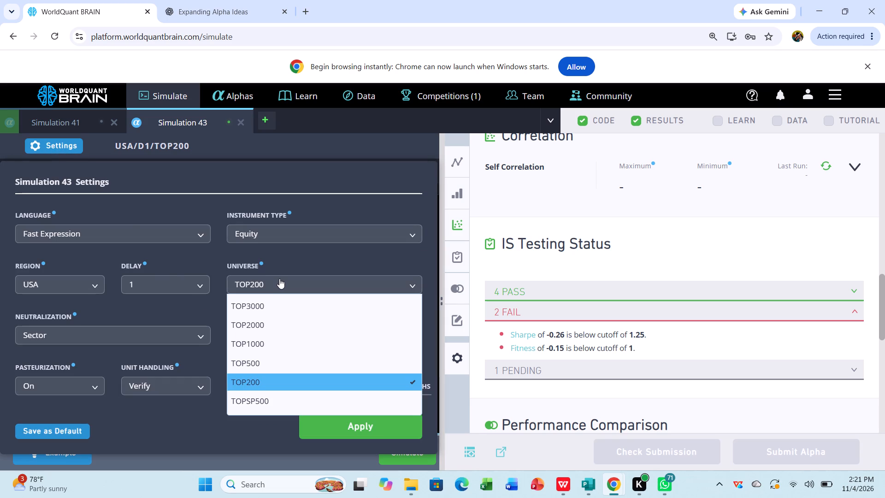
{"action": "left_click", "coordinate": [270, 301]}
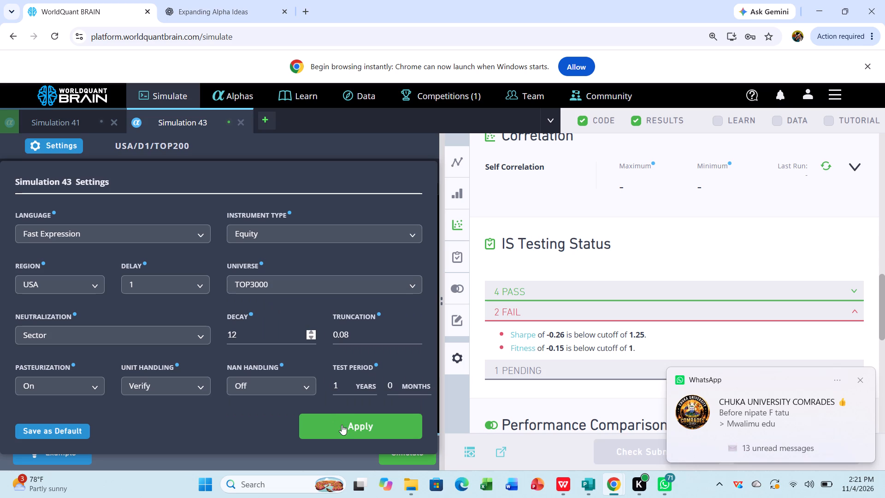
{"action": "left_click", "coordinate": [345, 429]}
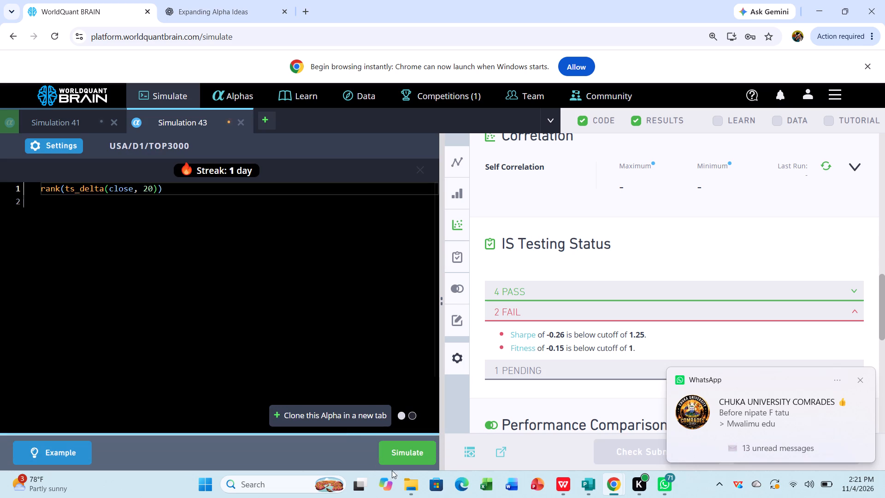
{"action": "left_click", "coordinate": [398, 453]}
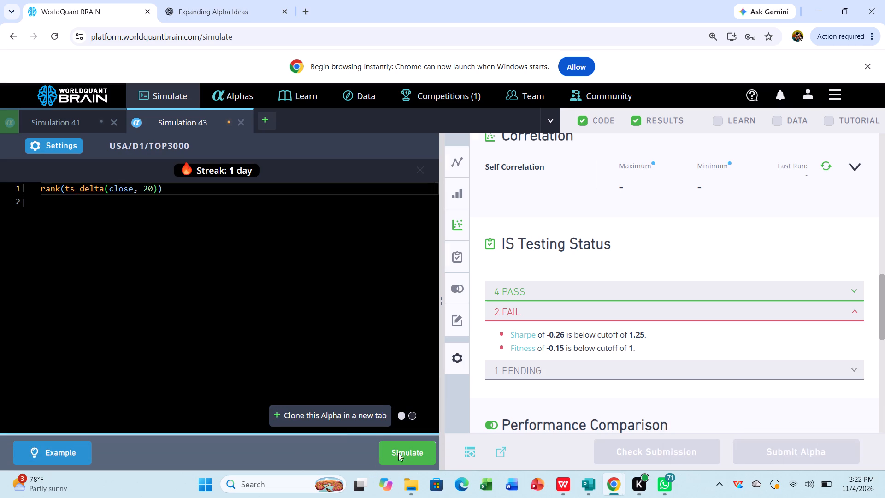
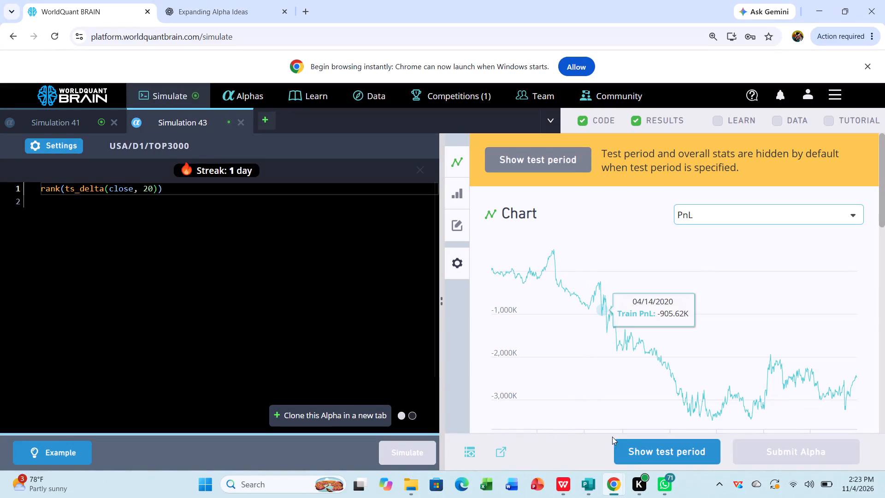
Examine Simulation 43's TOP3000 results with the test period shown, covering the IS-period summary, yearly figures and failed IS tests.
{"action": "left_click", "coordinate": [643, 446]}
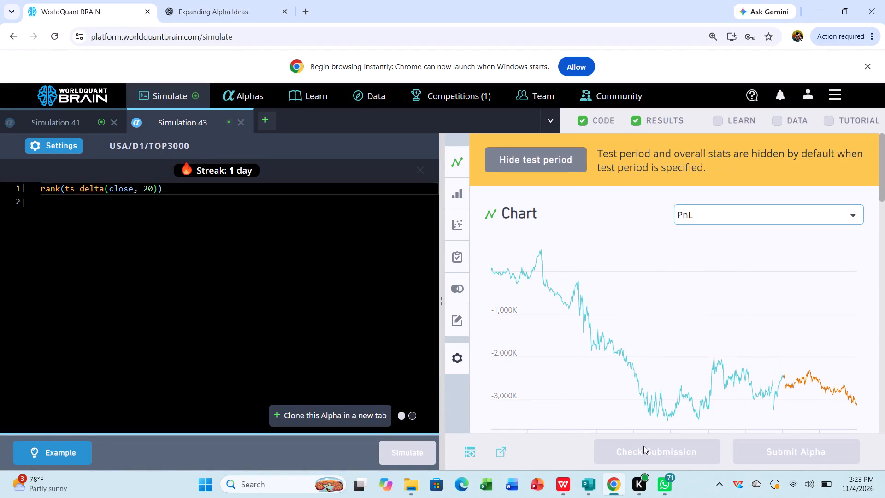
{"action": "scroll", "coordinate": [667, 384], "scroll_direction": "down", "scroll_amount": 4}
{"action": "left_click", "coordinate": [802, 298]}
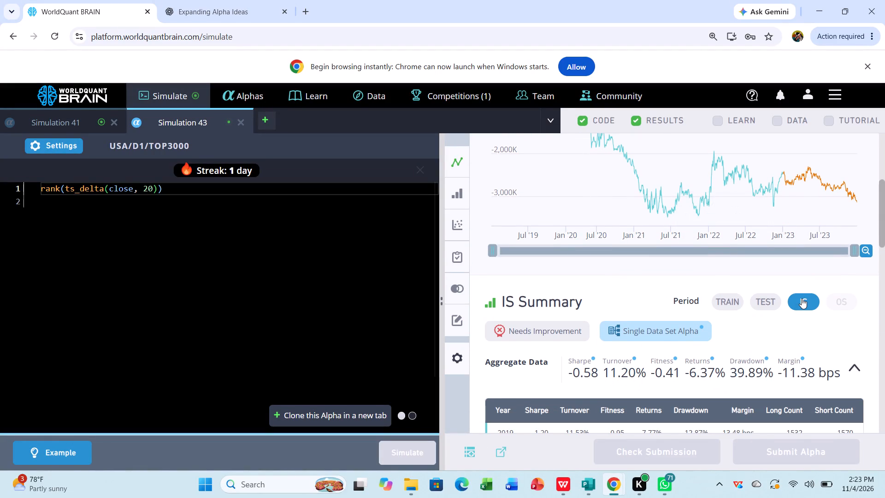
{"action": "scroll", "coordinate": [752, 321], "scroll_direction": "down", "scroll_amount": 3}
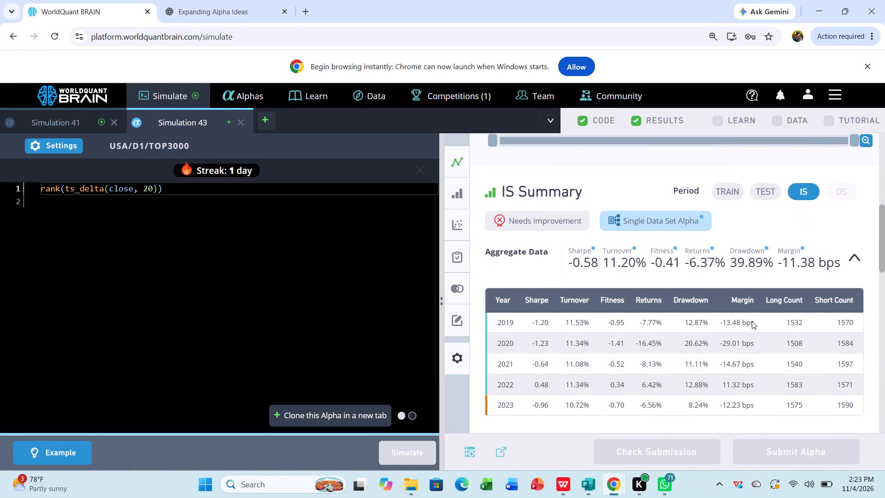
{"action": "scroll", "coordinate": [752, 321], "scroll_direction": "down", "scroll_amount": 3}
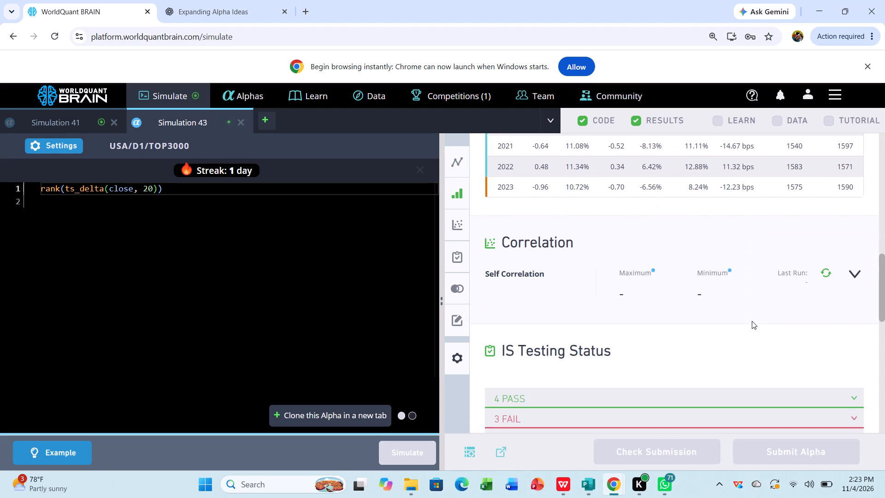
{"action": "scroll", "coordinate": [752, 321], "scroll_direction": "down", "scroll_amount": 1}
{"action": "left_click", "coordinate": [730, 386]}
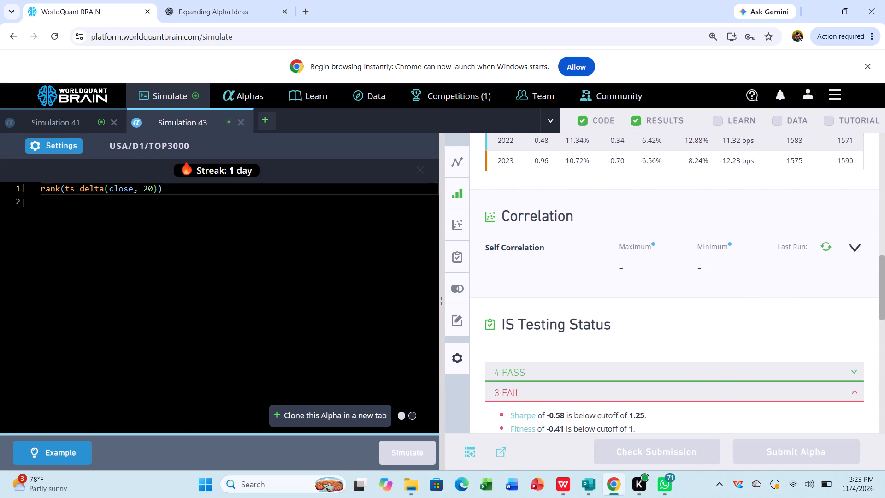
Open Simulation 43's settings and bring up the neutralization choices.
{"action": "left_click", "coordinate": [52, 148]}
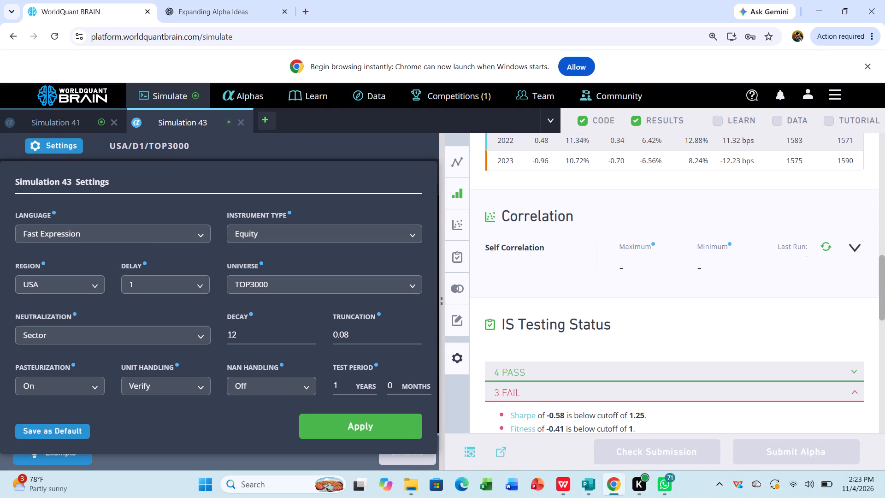
{"action": "left_click", "coordinate": [196, 331]}
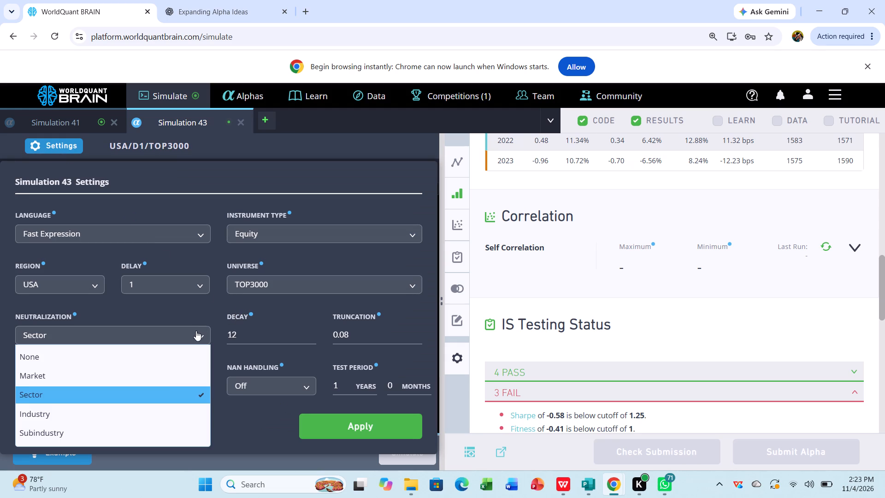
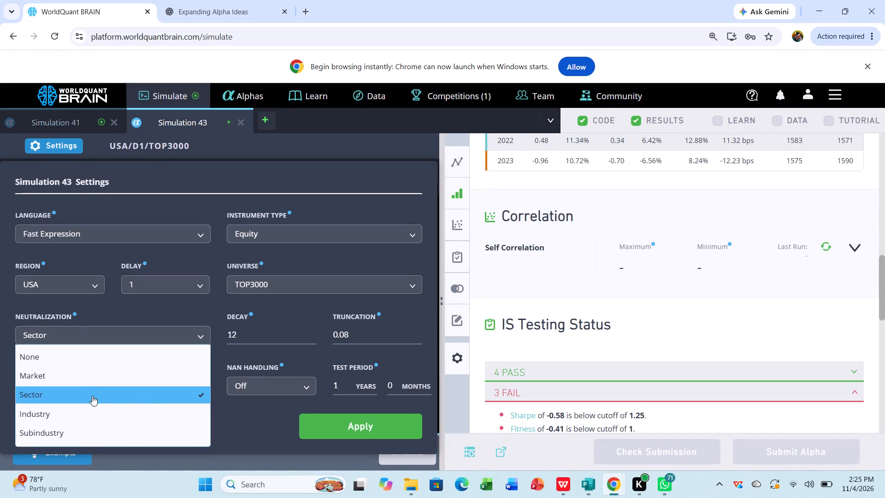
Set Simulation 43's neutralization to None, apply the settings and rerun the simulation.
{"action": "left_click", "coordinate": [92, 357]}
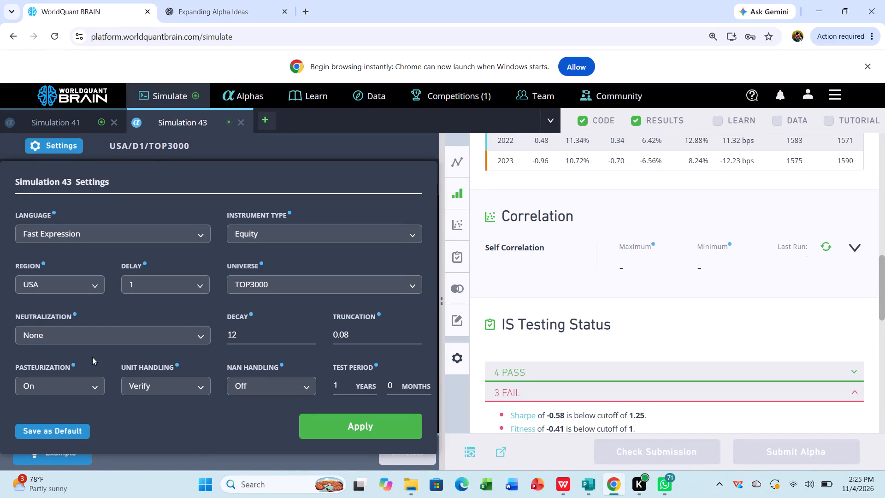
{"action": "left_click", "coordinate": [351, 424]}
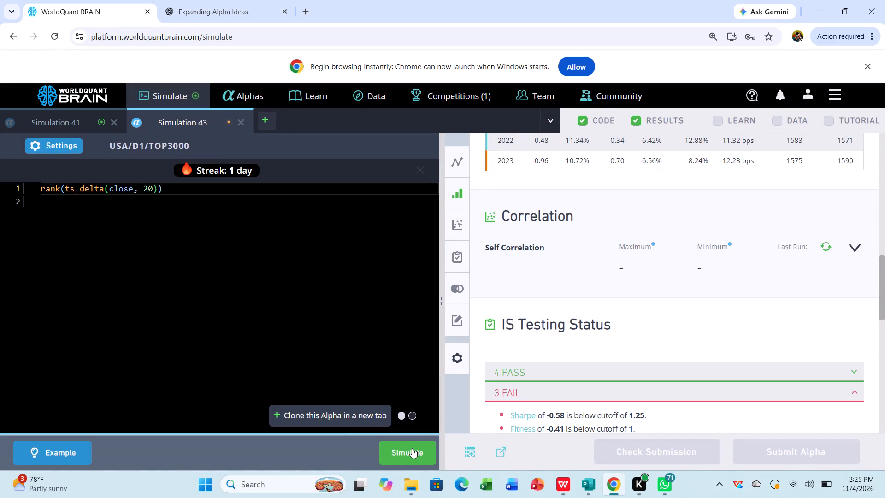
{"action": "left_click", "coordinate": [412, 448]}
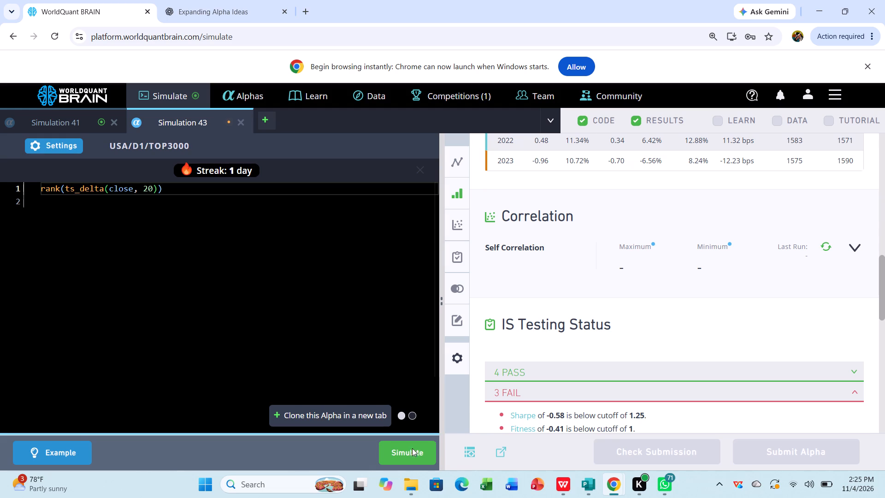
Examine Simulation 41's TOP3000 results with the test period shown, covering the IS-period summary, yearly figures and failed IS tests.
{"action": "left_click", "coordinate": [80, 120]}
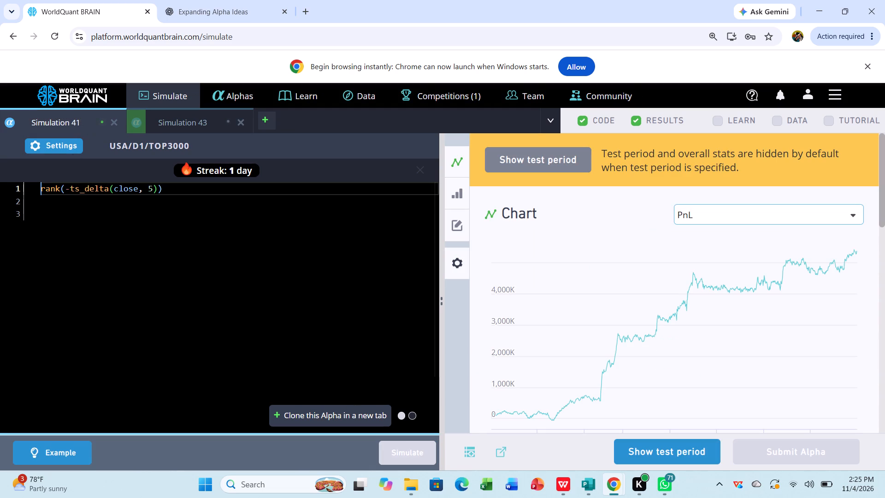
{"action": "left_click", "coordinate": [642, 451]}
{"action": "scroll", "coordinate": [690, 409], "scroll_direction": "down", "scroll_amount": 3}
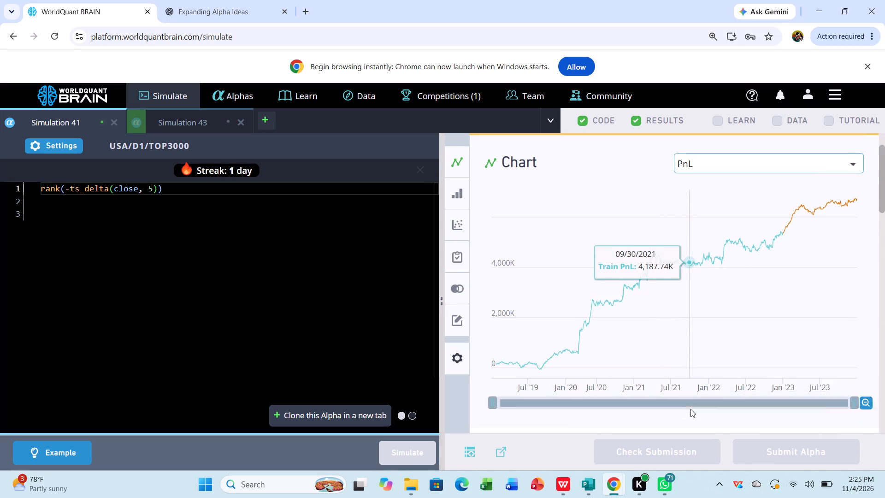
{"action": "scroll", "coordinate": [690, 409], "scroll_direction": "down", "scroll_amount": 1}
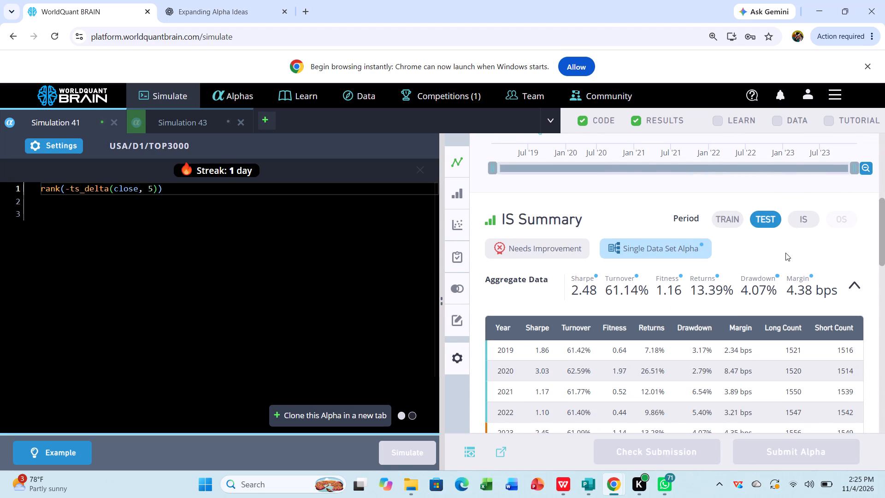
{"action": "left_click", "coordinate": [805, 213]}
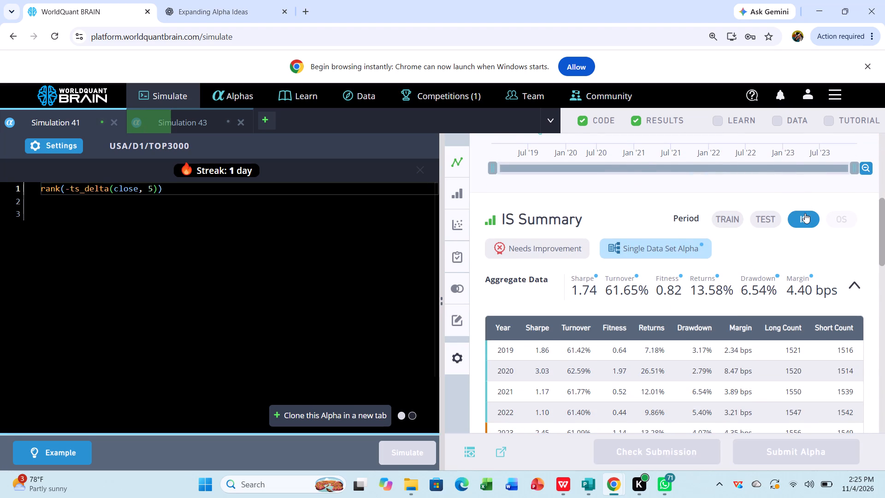
{"action": "scroll", "coordinate": [781, 277], "scroll_direction": "down", "scroll_amount": 5}
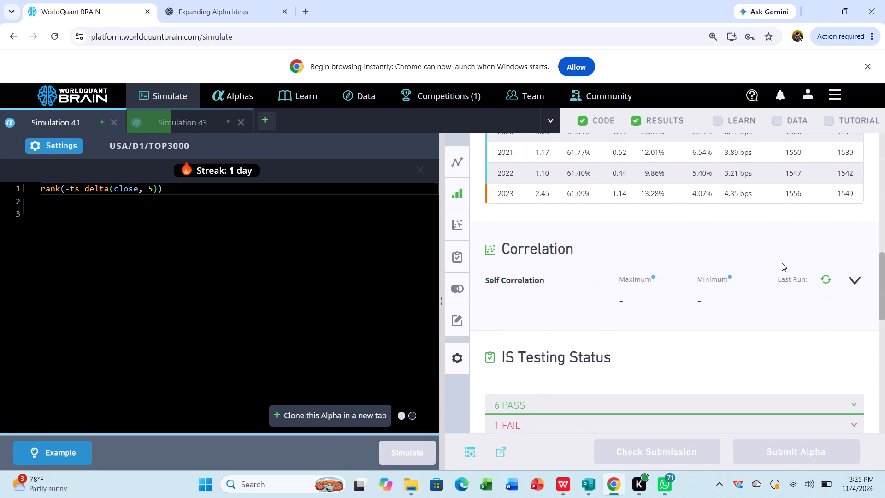
{"action": "scroll", "coordinate": [782, 263], "scroll_direction": "down", "scroll_amount": 1}
{"action": "left_click", "coordinate": [574, 214]}
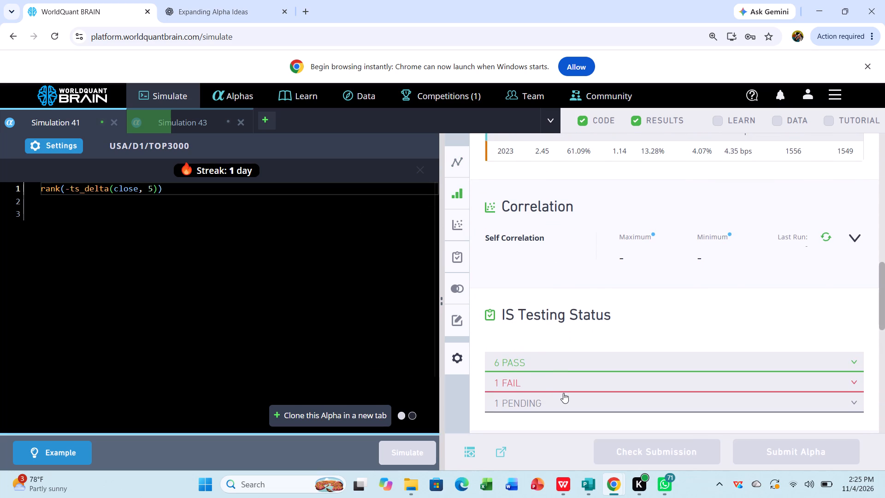
{"action": "left_click", "coordinate": [552, 379]}
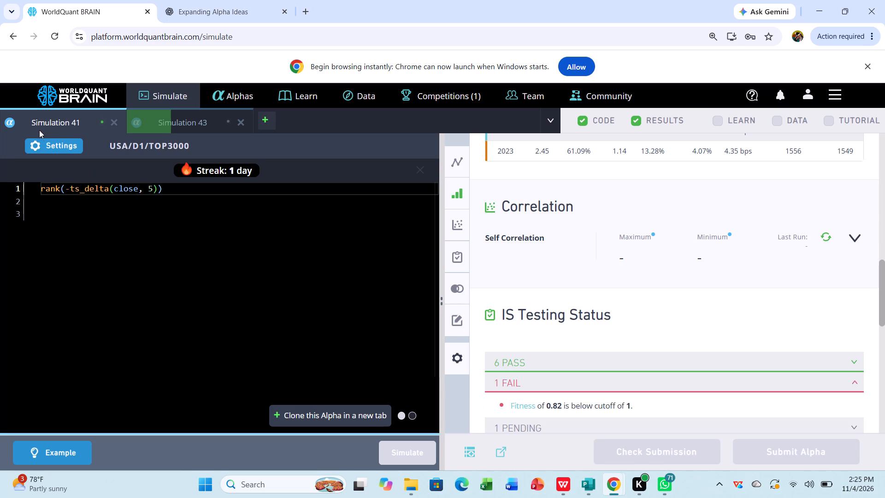
Set Simulation 41's decay to 20, apply the settings and rerun the simulation.
{"action": "left_click", "coordinate": [53, 147]}
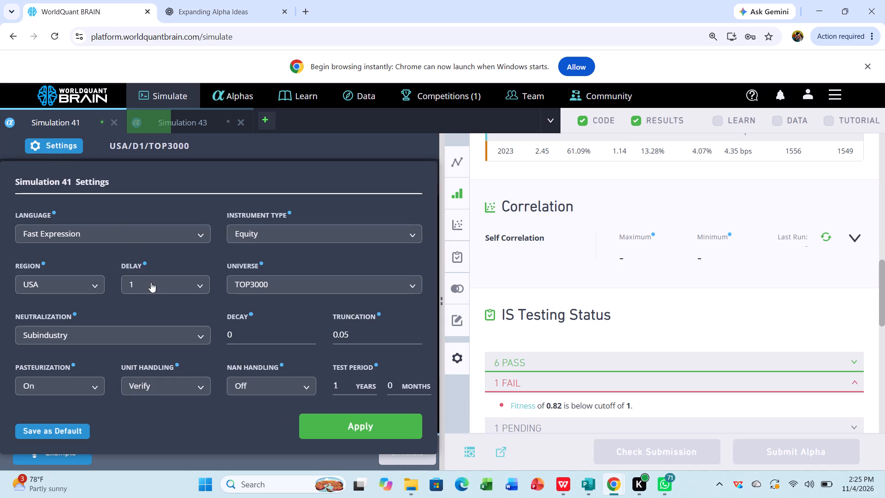
{"action": "left_click", "coordinate": [248, 334]}
{"action": "key", "text": "BackSpace"}
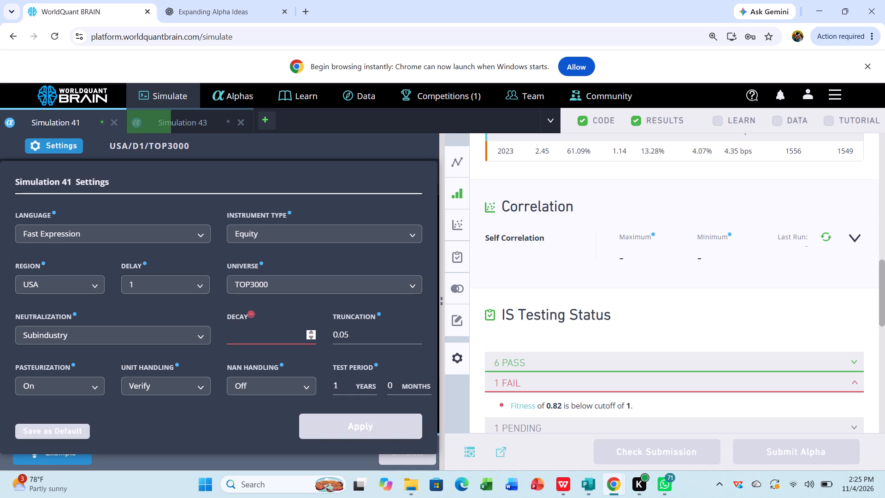
{"action": "type", "text": "20"}
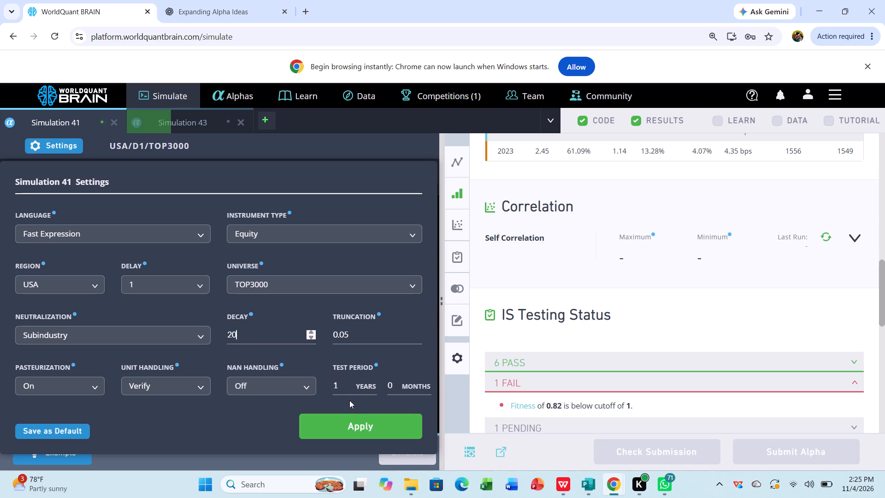
{"action": "left_click", "coordinate": [357, 418]}
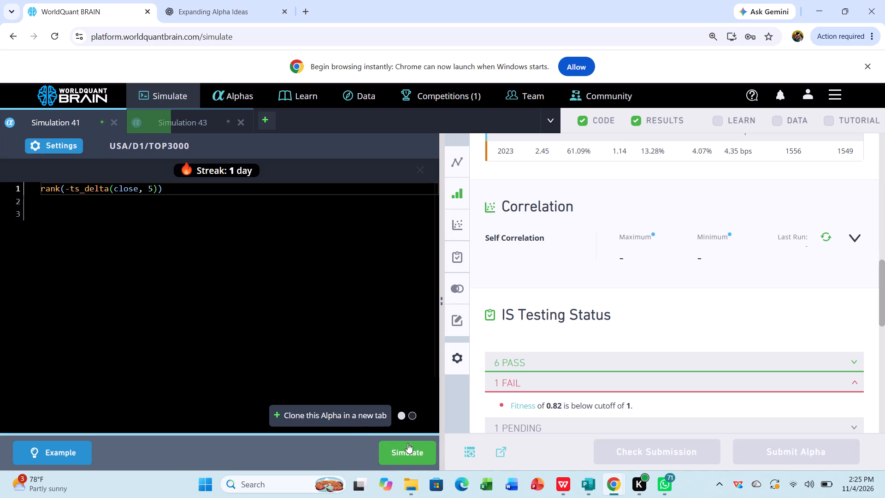
{"action": "left_click", "coordinate": [422, 452]}
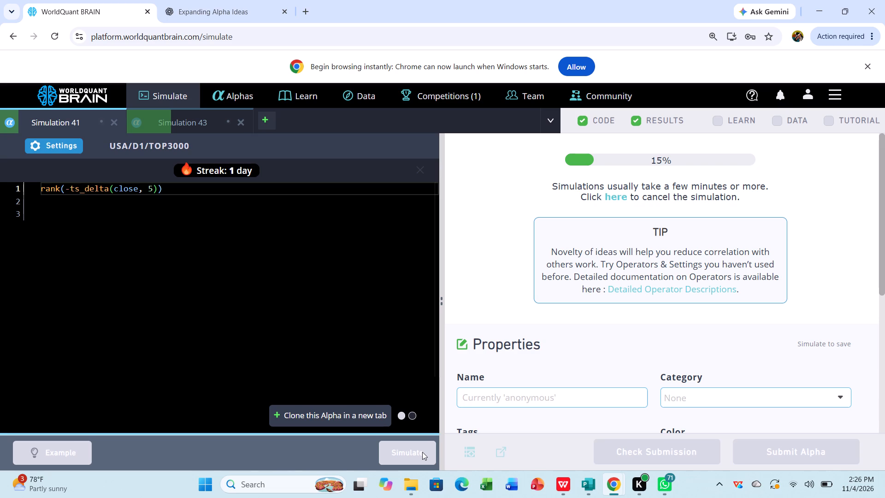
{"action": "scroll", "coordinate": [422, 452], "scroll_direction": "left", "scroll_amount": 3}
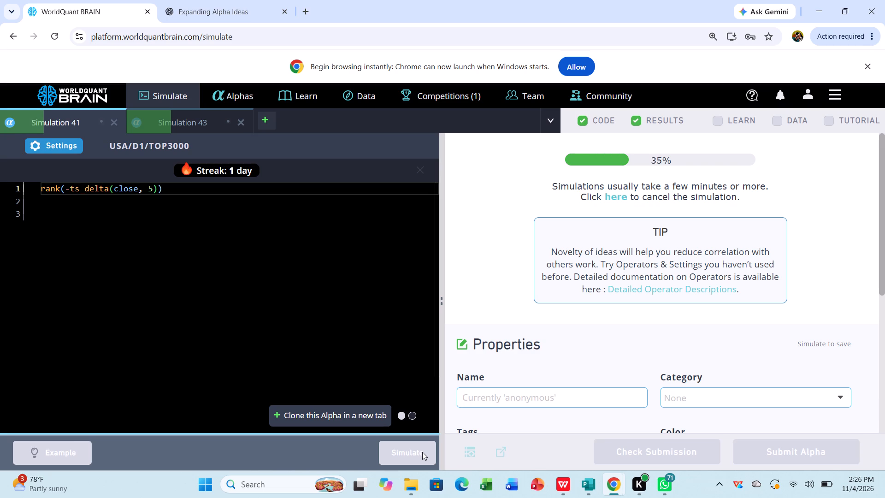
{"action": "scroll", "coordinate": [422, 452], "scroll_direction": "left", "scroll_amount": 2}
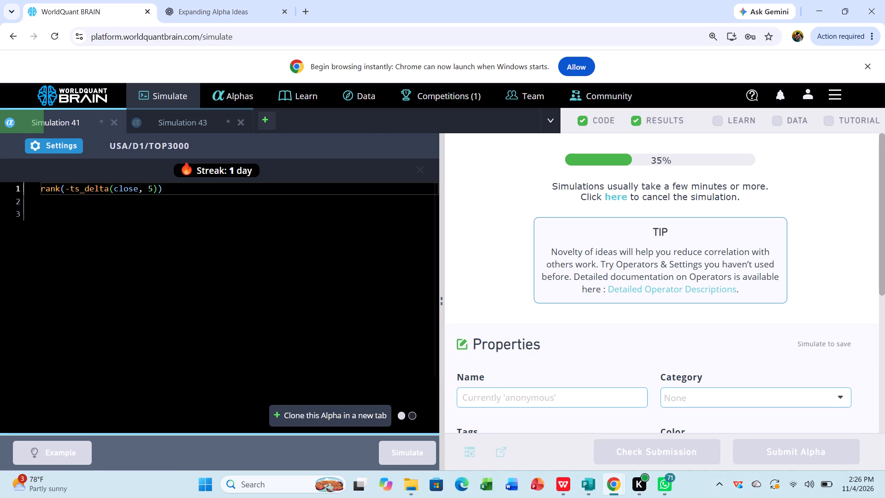
Examine Simulation 43's results without neutralization, with the test period shown, covering the IS-period summary, yearly figures and failed IS tests.
{"action": "left_click", "coordinate": [205, 119]}
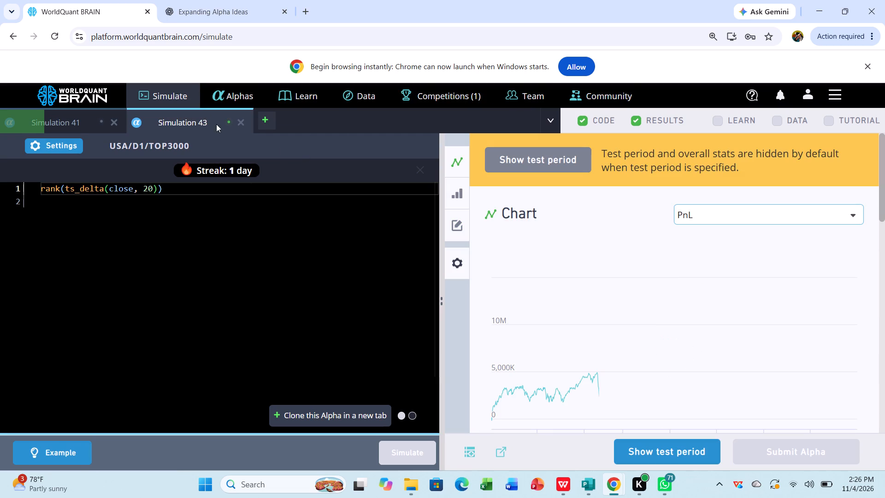
{"action": "left_click_drag", "start_coordinate": [283, 148], "coordinate": [348, 216]}
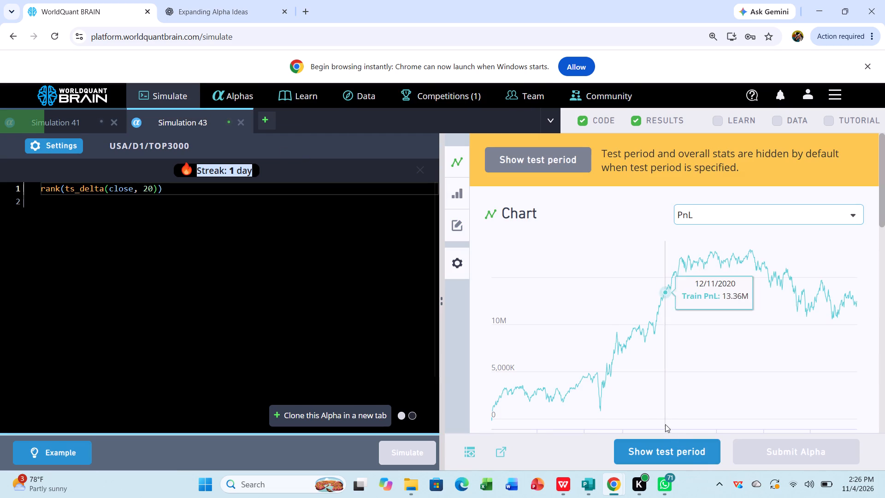
{"action": "left_click", "coordinate": [679, 446]}
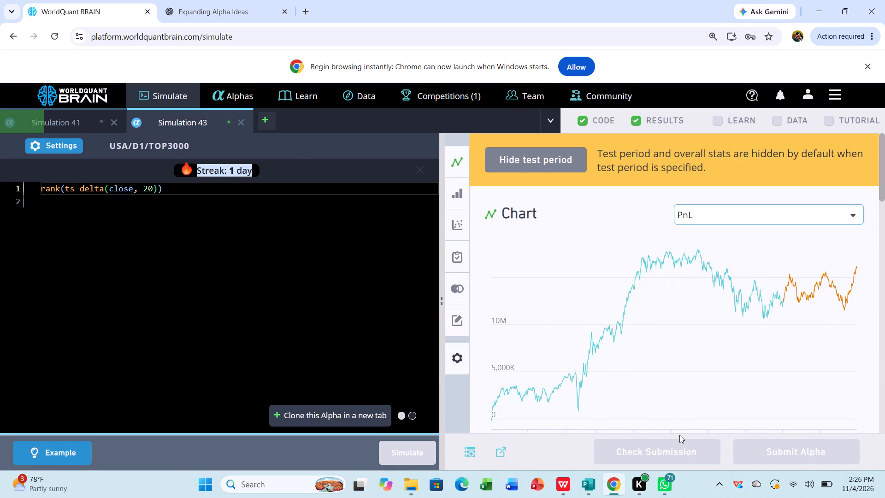
{"action": "scroll", "coordinate": [686, 391], "scroll_direction": "down", "scroll_amount": 4}
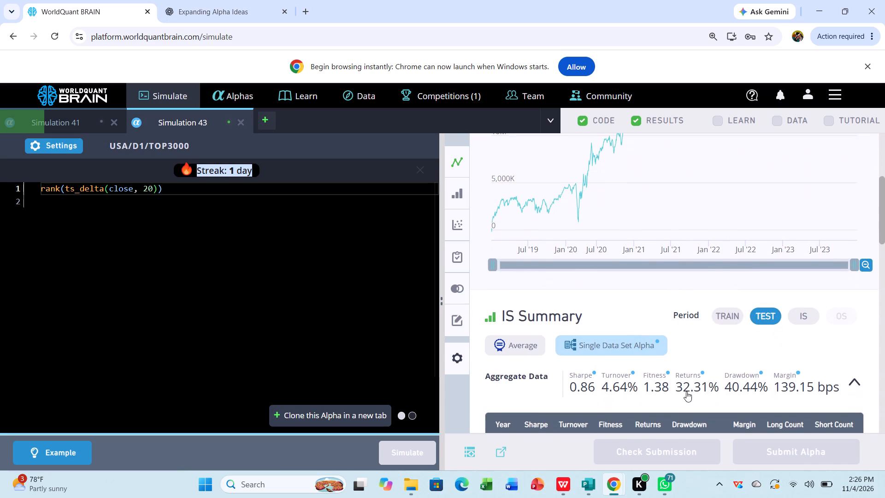
{"action": "left_click", "coordinate": [801, 314]}
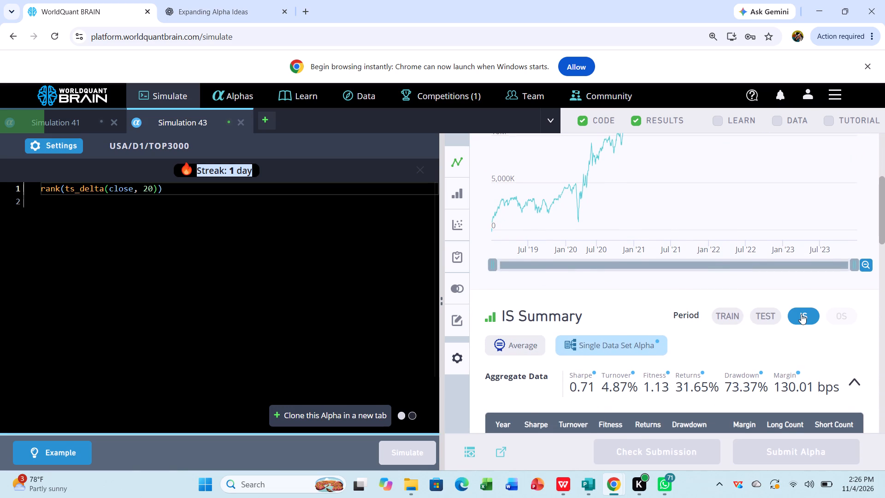
{"action": "scroll", "coordinate": [801, 314], "scroll_direction": "down", "scroll_amount": 2}
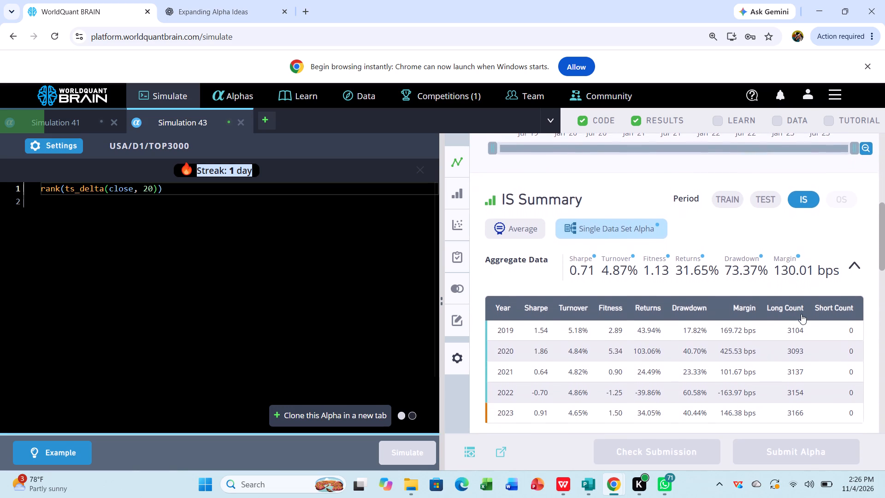
{"action": "scroll", "coordinate": [801, 314], "scroll_direction": "down", "scroll_amount": 1}
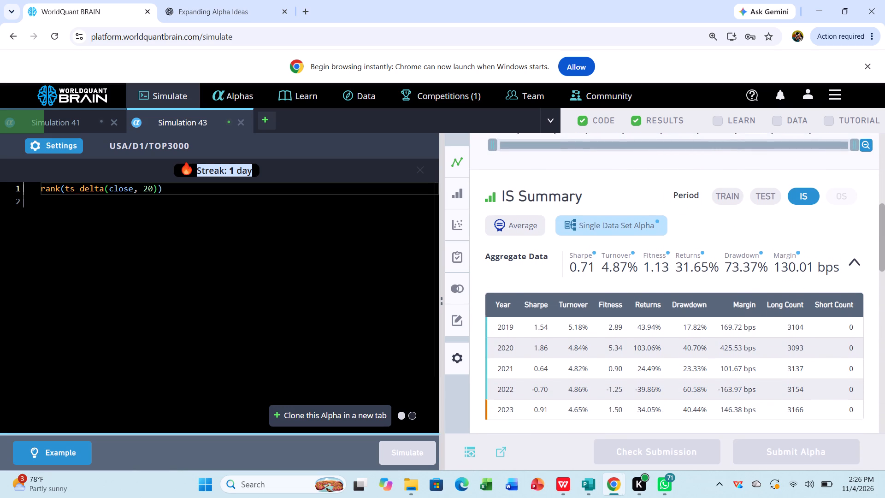
{"action": "left_click", "coordinate": [53, 144]}
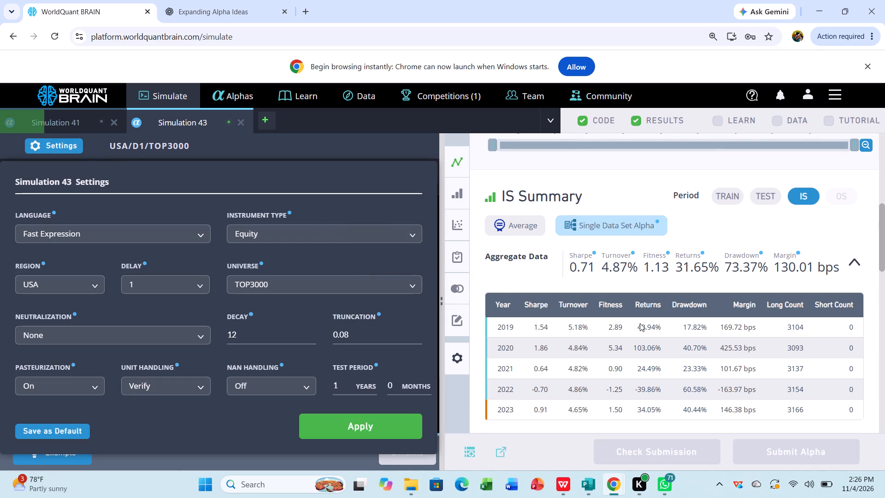
{"action": "scroll", "coordinate": [640, 323], "scroll_direction": "down", "scroll_amount": 6}
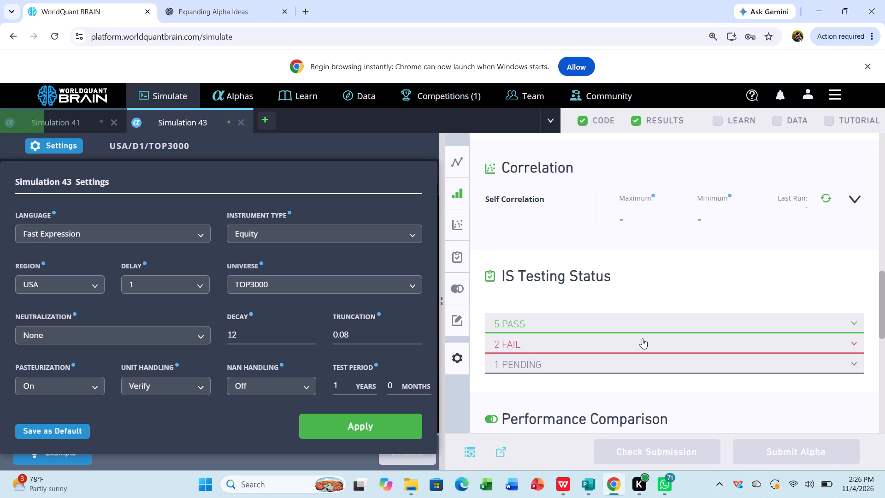
{"action": "left_click", "coordinate": [642, 338]}
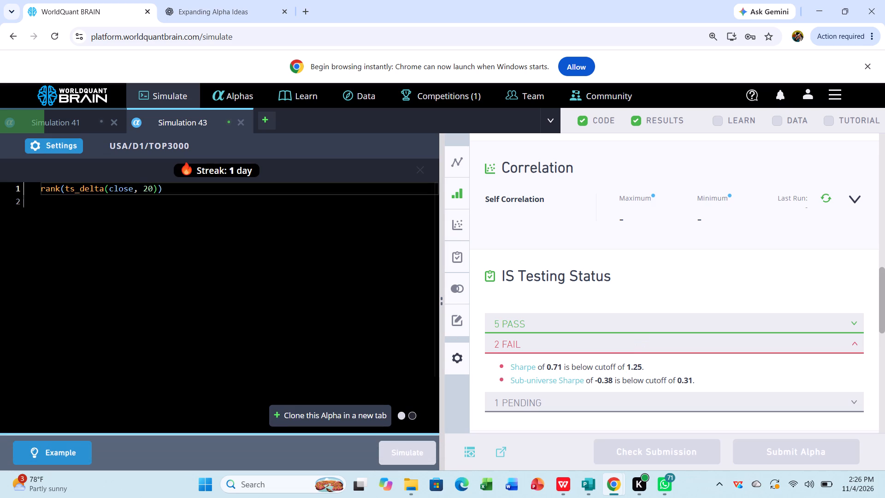
Set Simulation 43's universe to TOP1000, apply the settings and rerun the simulation.
{"action": "left_click", "coordinate": [56, 141]}
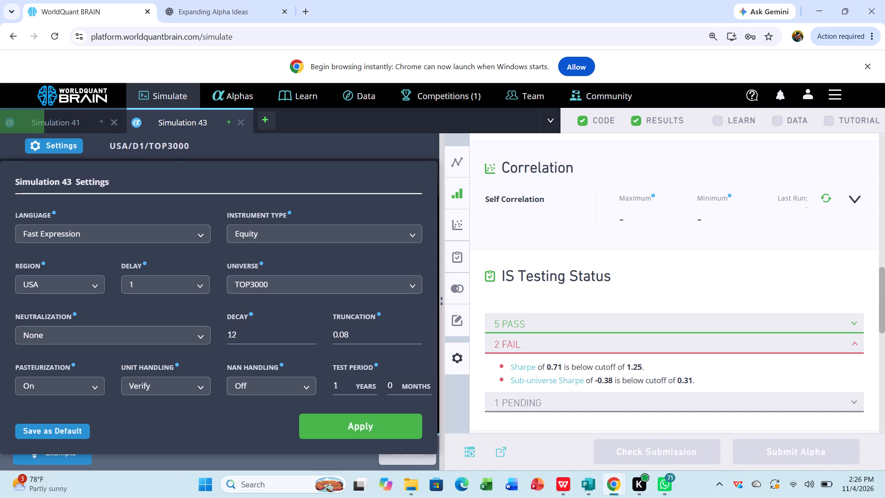
{"action": "left_click", "coordinate": [291, 288]}
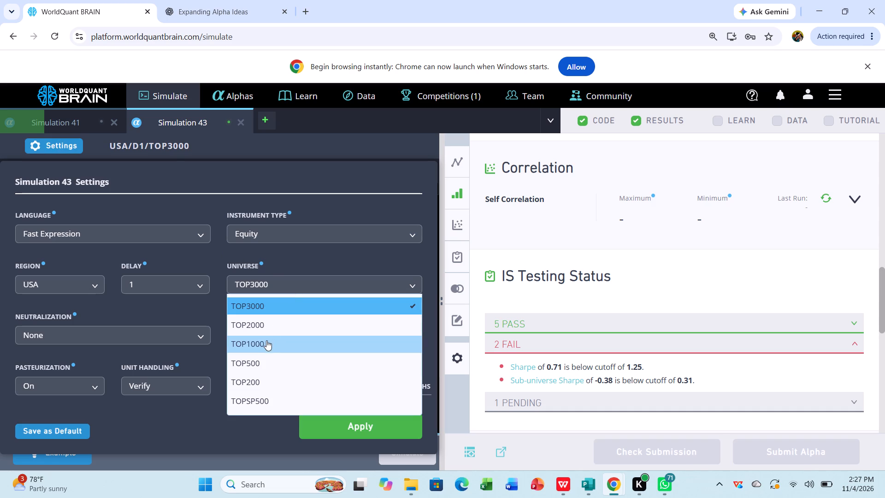
{"action": "left_click", "coordinate": [266, 340]}
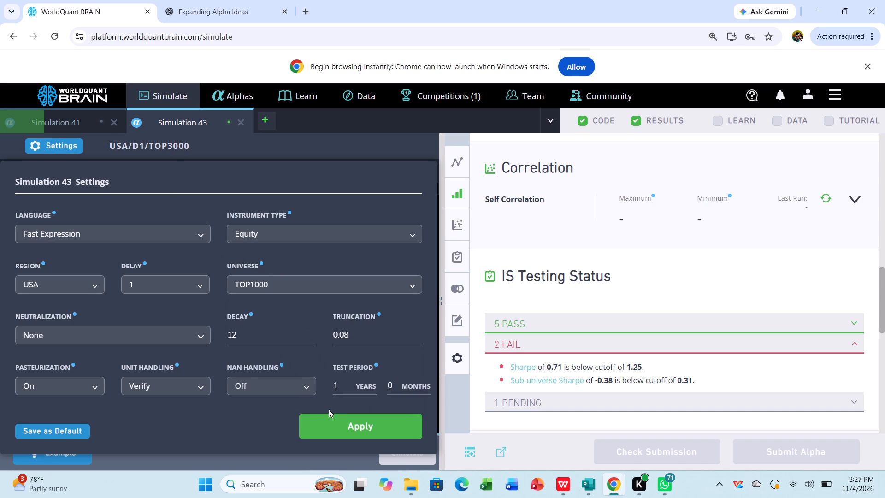
{"action": "left_click", "coordinate": [348, 425]}
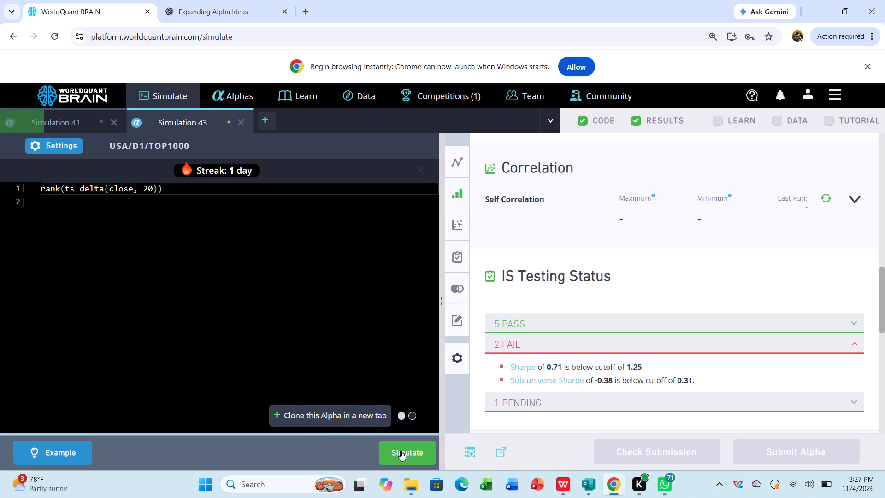
{"action": "left_click", "coordinate": [401, 451]}
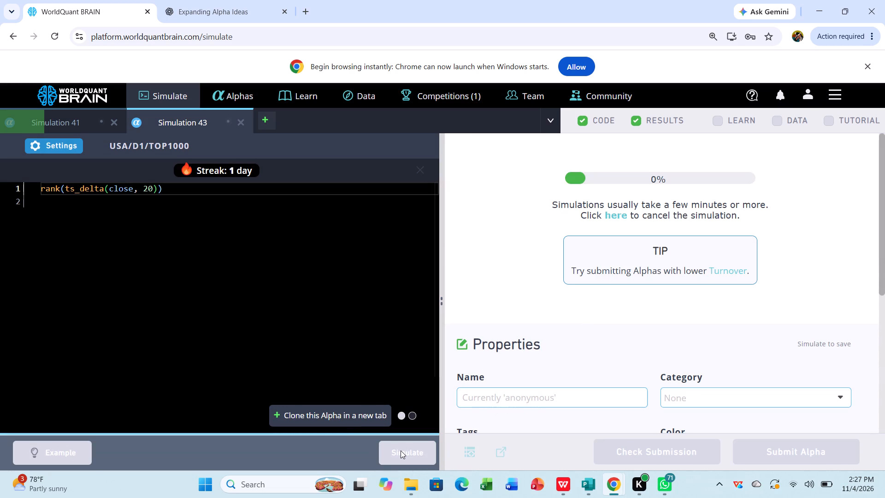